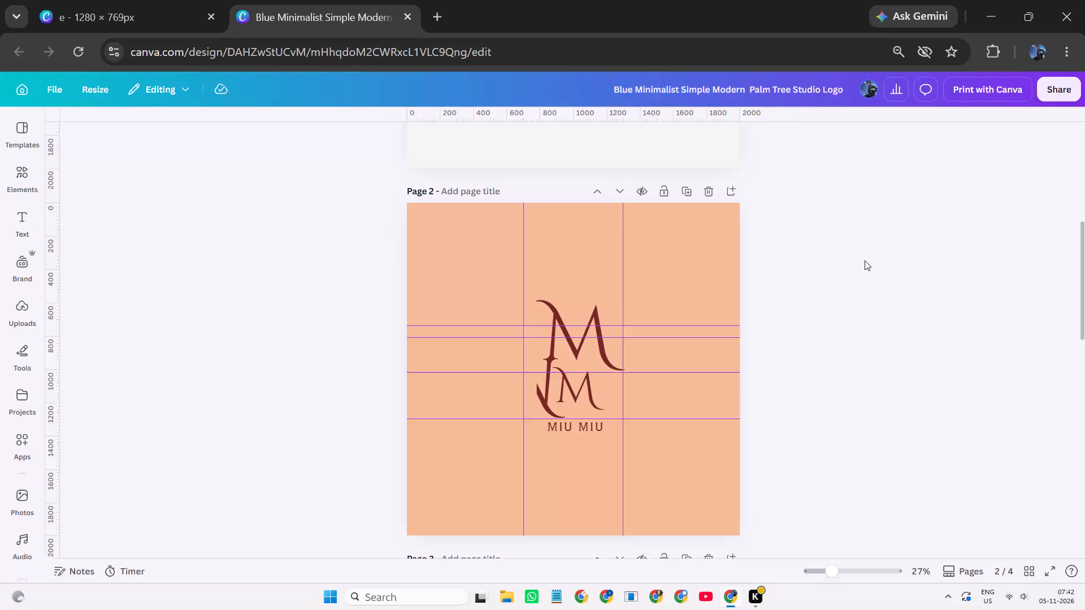
Hide the rulers and guides on the canvas.
click(865, 260)
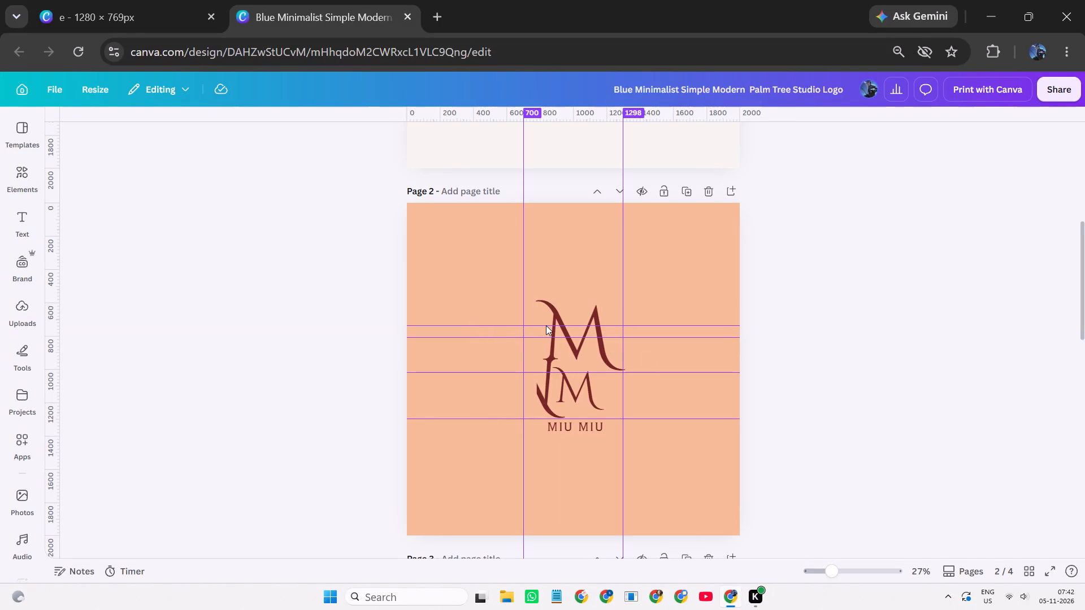
key(shift+r)
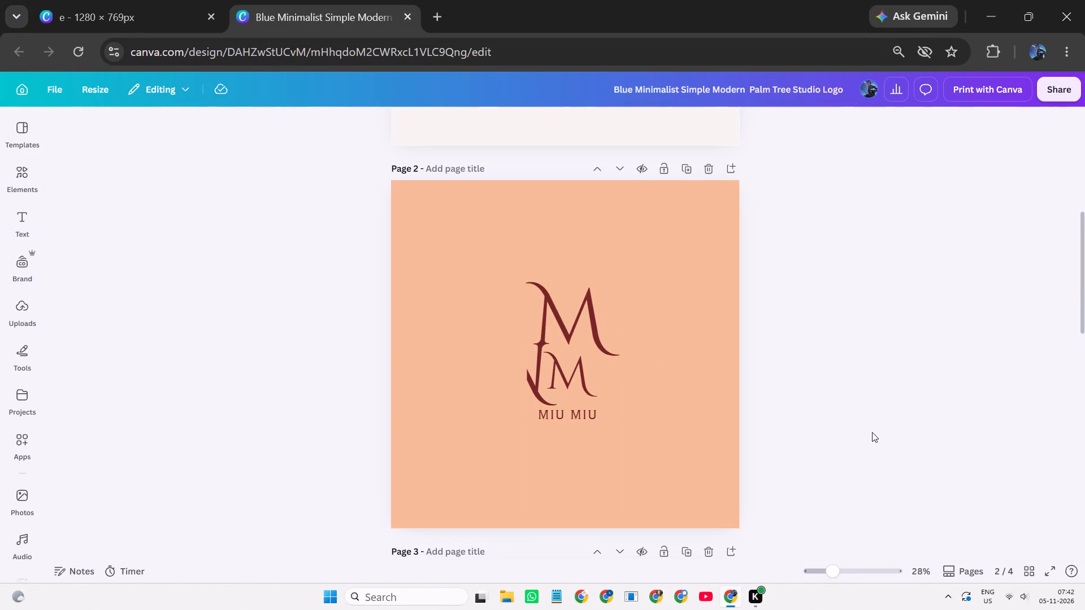
click(874, 433)
On page 4, enlarge the interlocking U monogram to font size 349 and place it beside the MIU MIU heading, near the page's upper-left corner.
scroll(761, 373, down, 4)
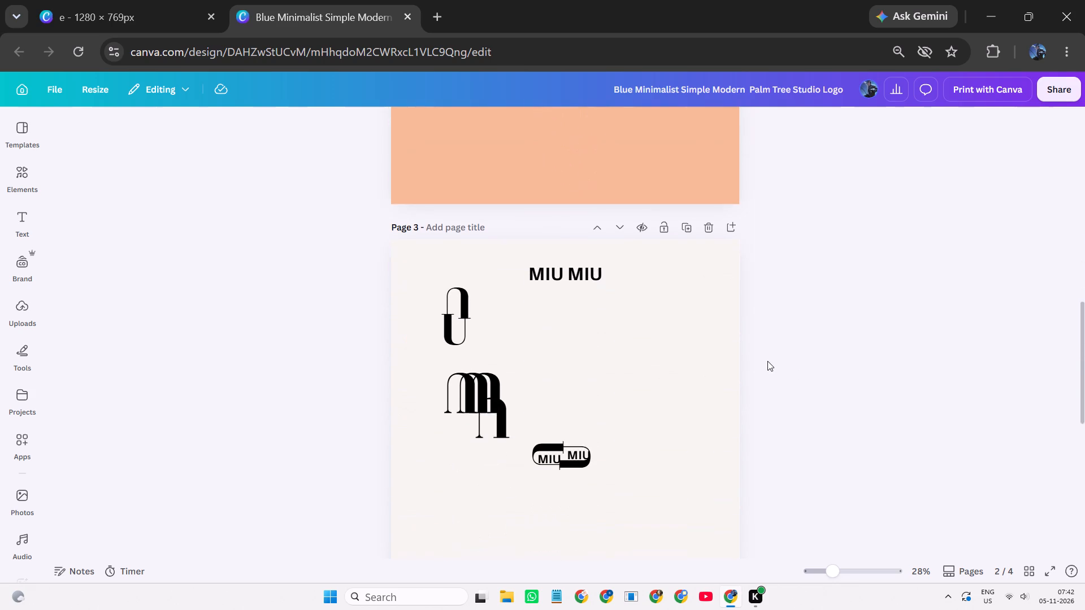
scroll(678, 310, down, 7)
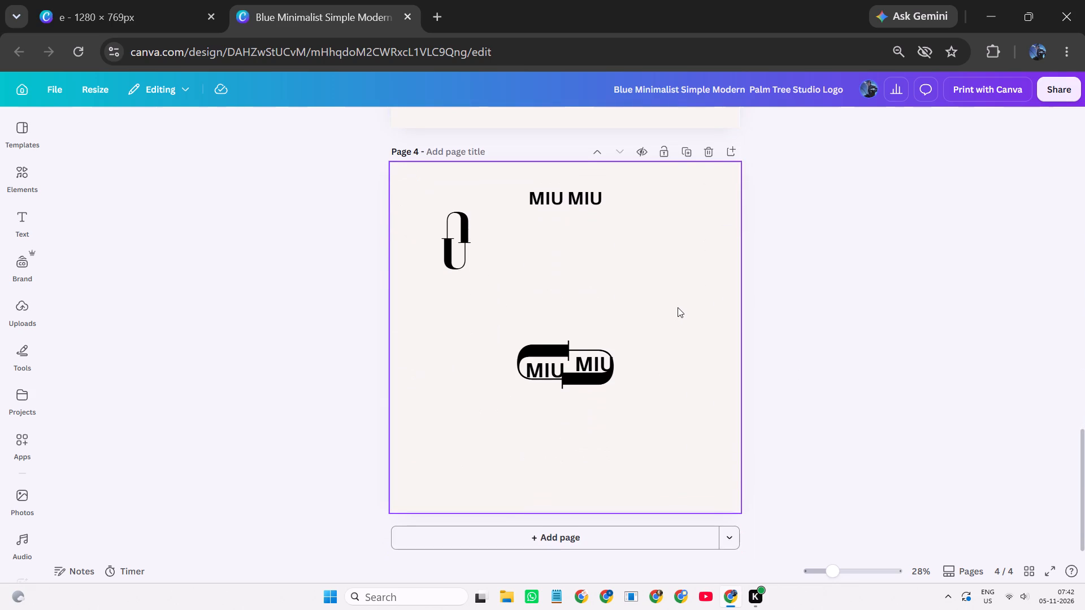
scroll(678, 307, down, 2)
scroll(663, 241, up, 5)
scroll(663, 241, down, 6)
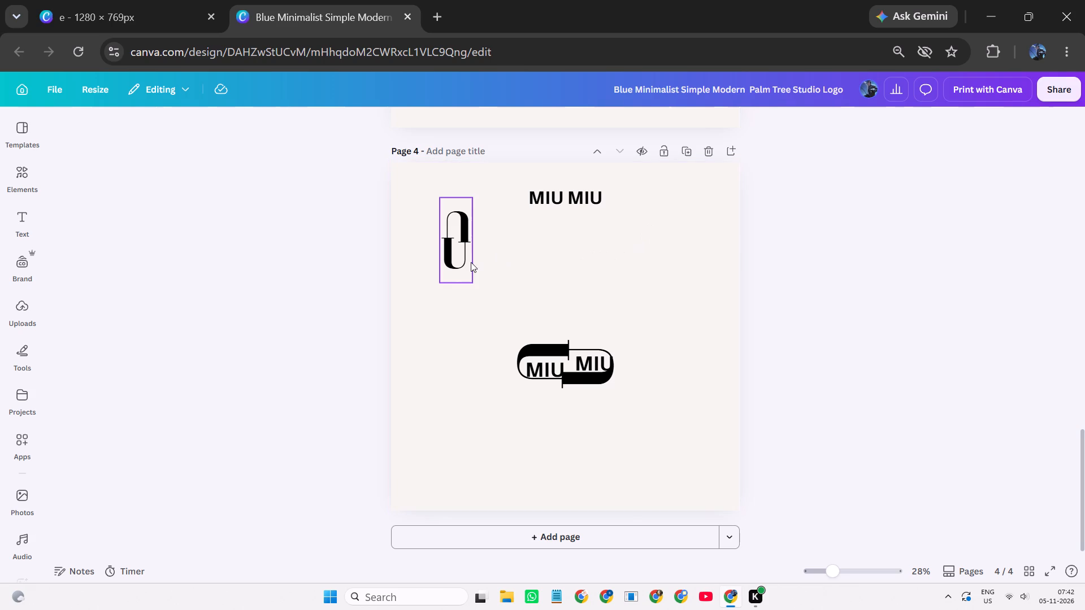
drag(471, 262, 520, 373)
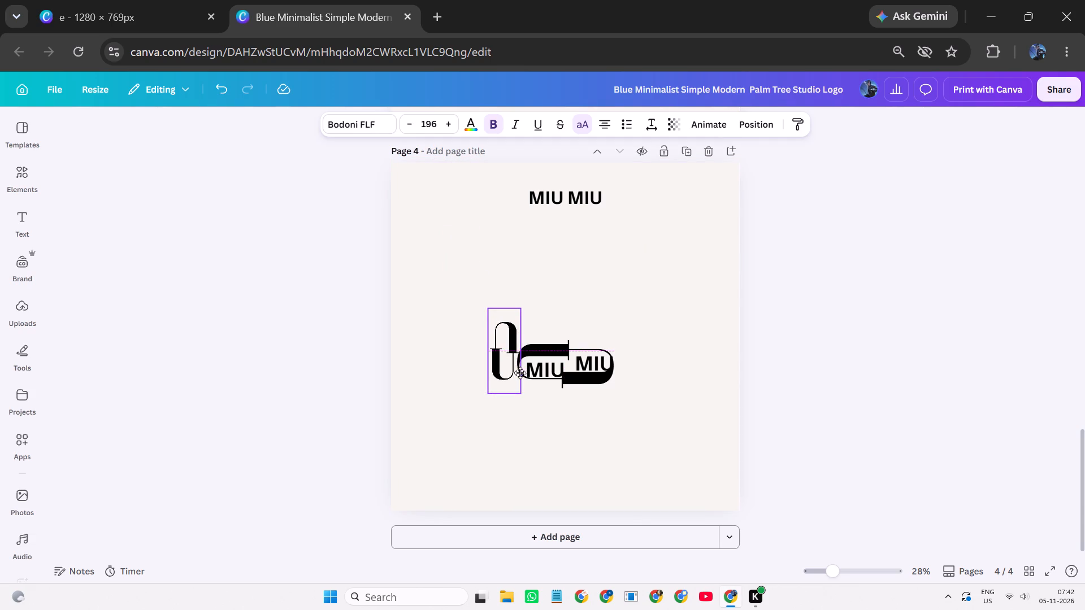
drag(520, 373, 517, 359)
drag(517, 381, 517, 381)
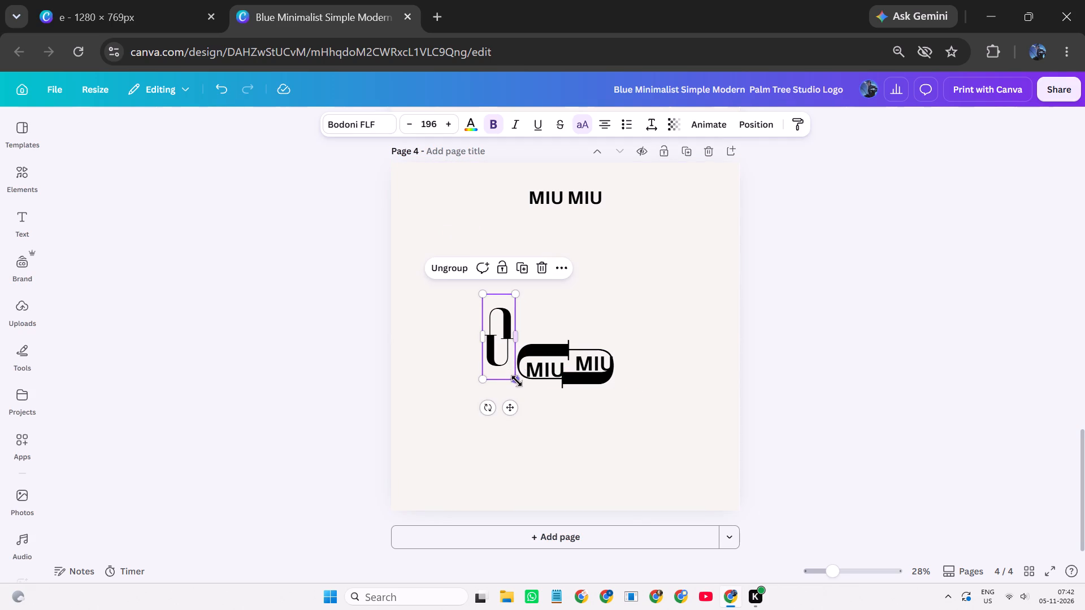
drag(517, 381, 545, 446)
drag(524, 417, 507, 391)
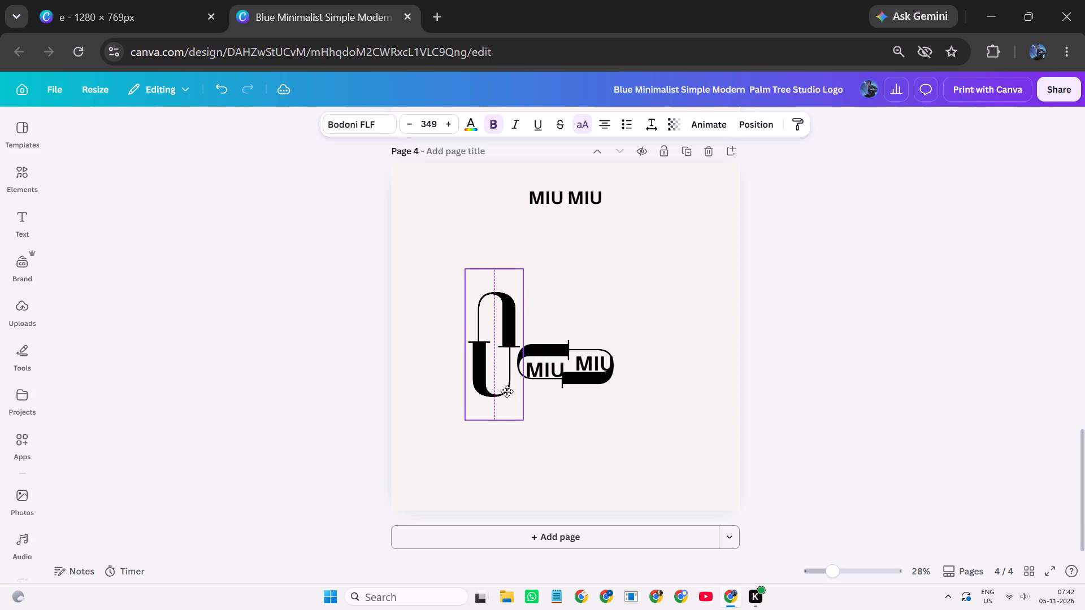
drag(507, 391, 513, 392)
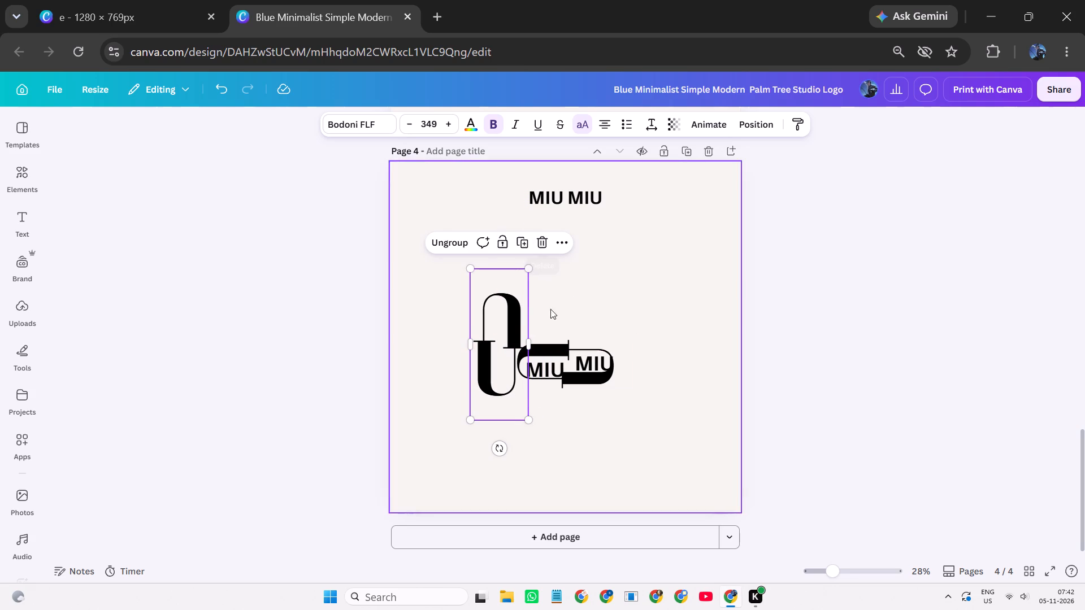
drag(517, 327, 479, 224)
click(687, 296)
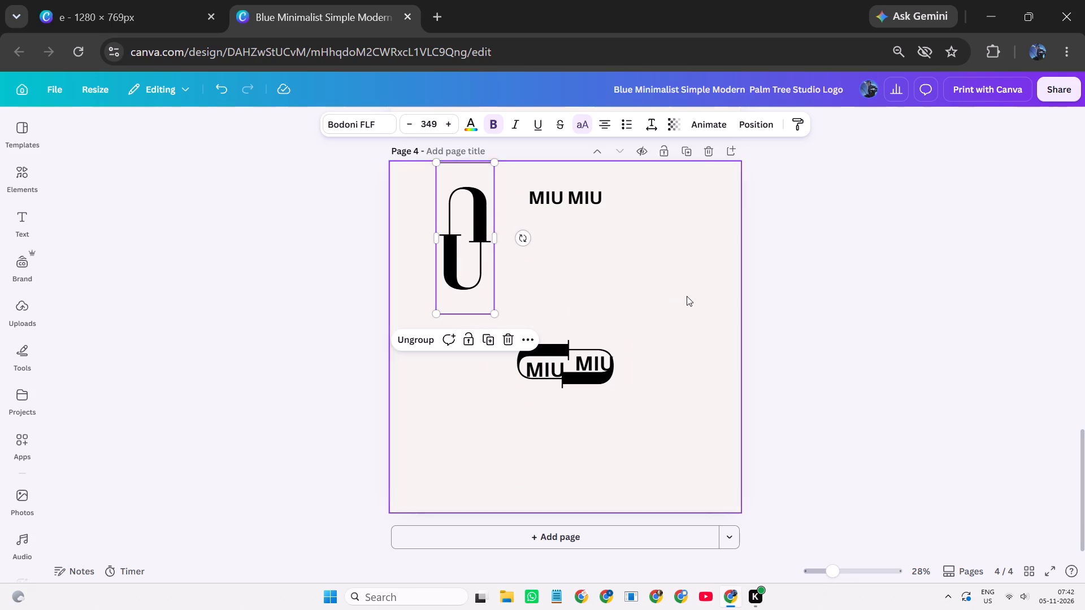
click(672, 288)
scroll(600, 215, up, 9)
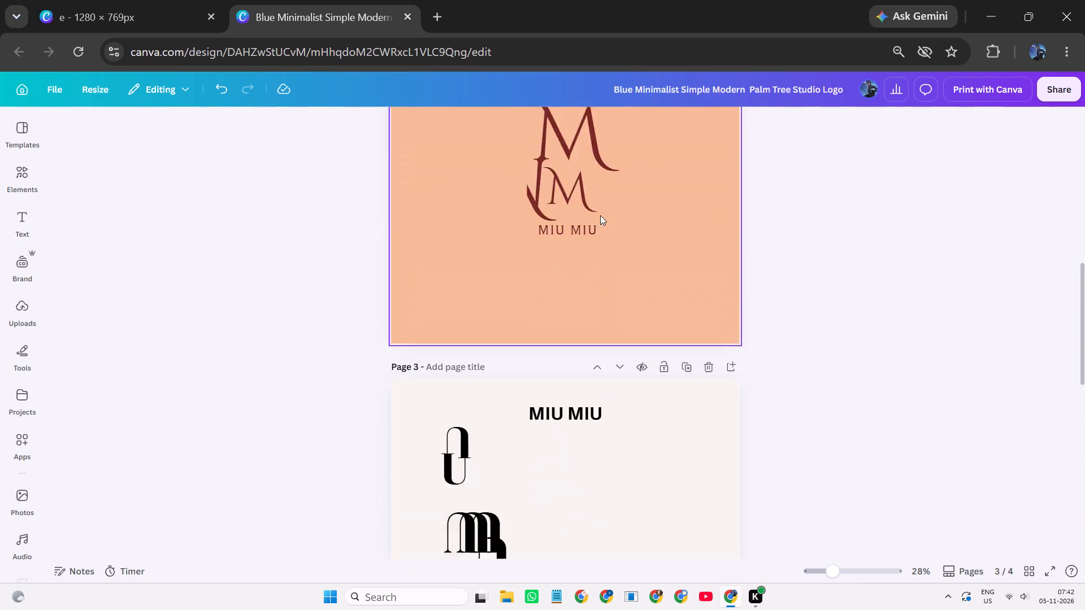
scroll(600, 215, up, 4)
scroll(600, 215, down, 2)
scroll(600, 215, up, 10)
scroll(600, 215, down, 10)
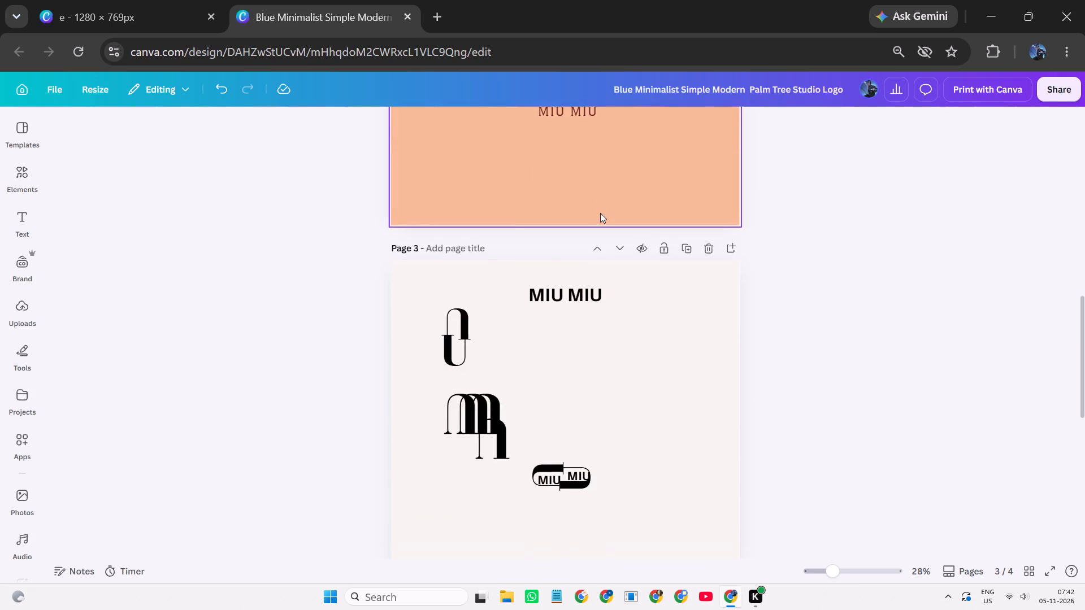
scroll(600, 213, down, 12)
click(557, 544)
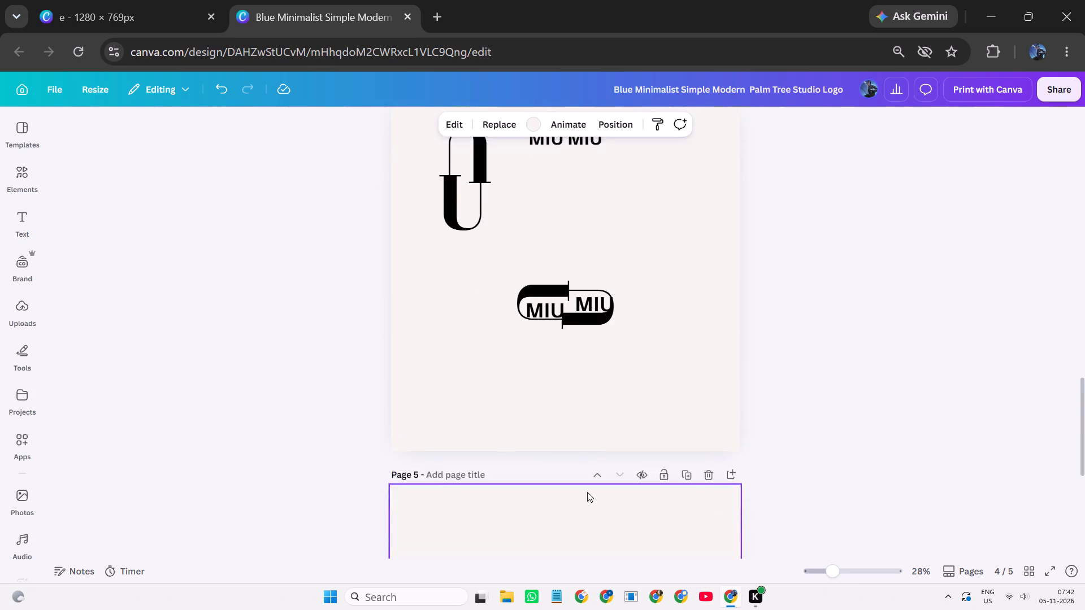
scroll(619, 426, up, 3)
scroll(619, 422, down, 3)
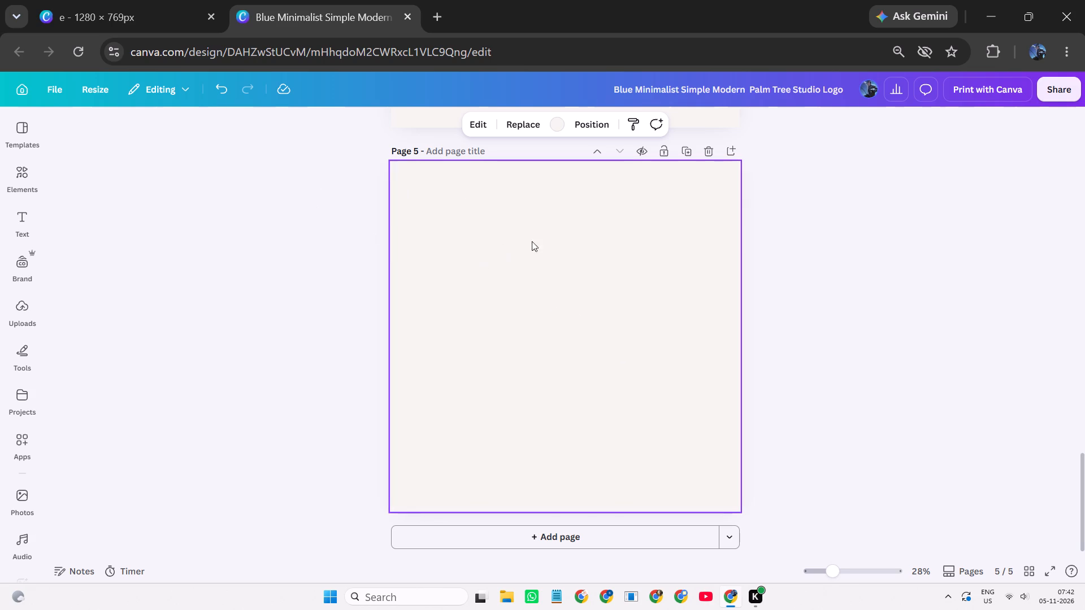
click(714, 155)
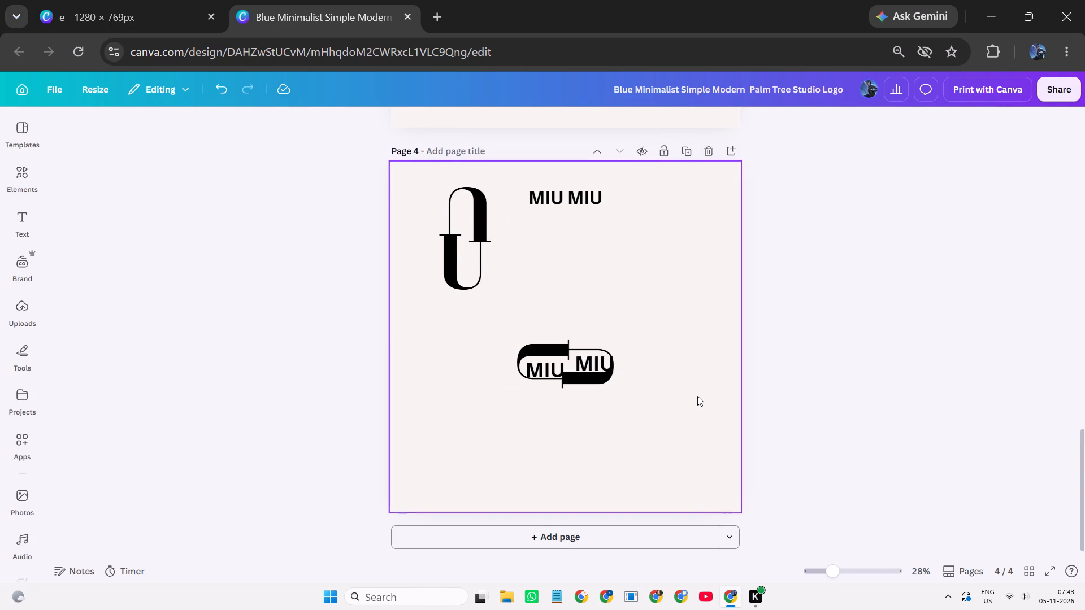
Duplicate page 4 with its MIU MIU heading, U monogram and pill-shaped logo.
scroll(697, 394, up, 2)
scroll(697, 394, down, 4)
scroll(690, 380, up, 5)
scroll(688, 376, down, 6)
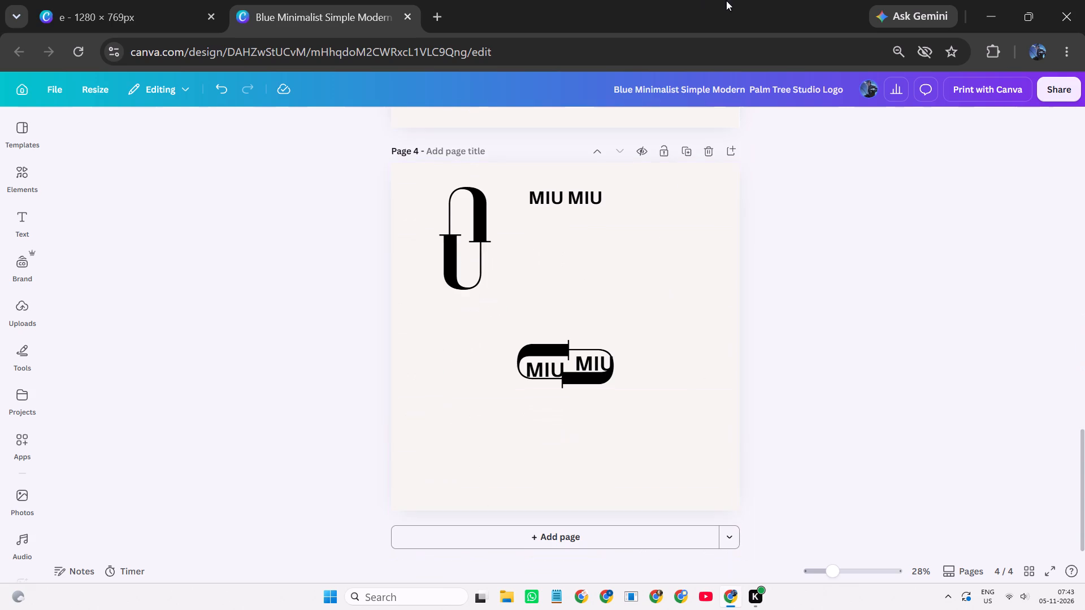
click(684, 156)
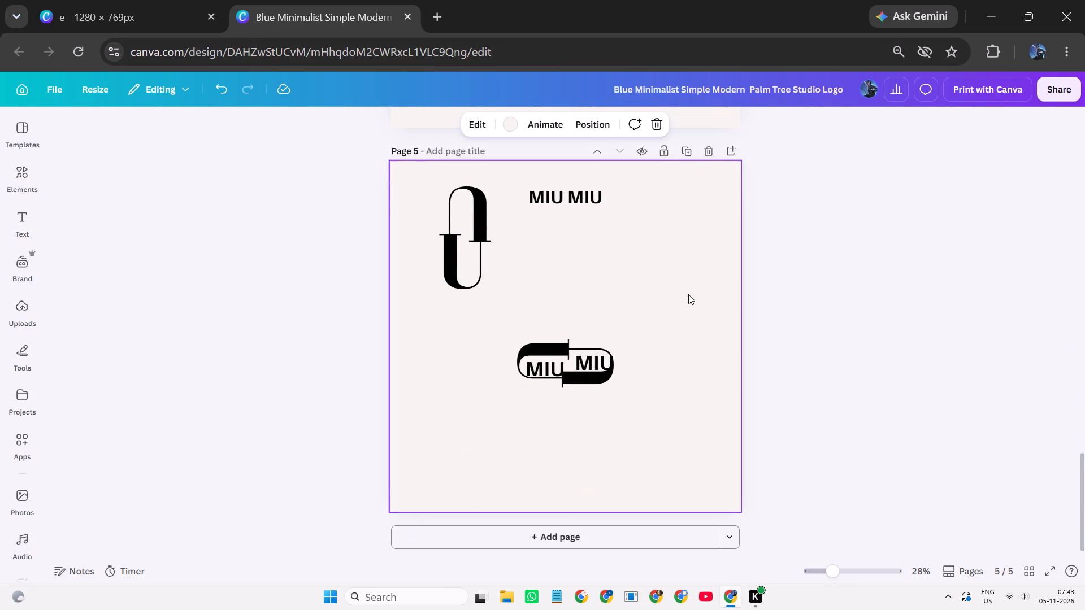
Delete the vertical U monogram from the duplicated page 5.
click(487, 229)
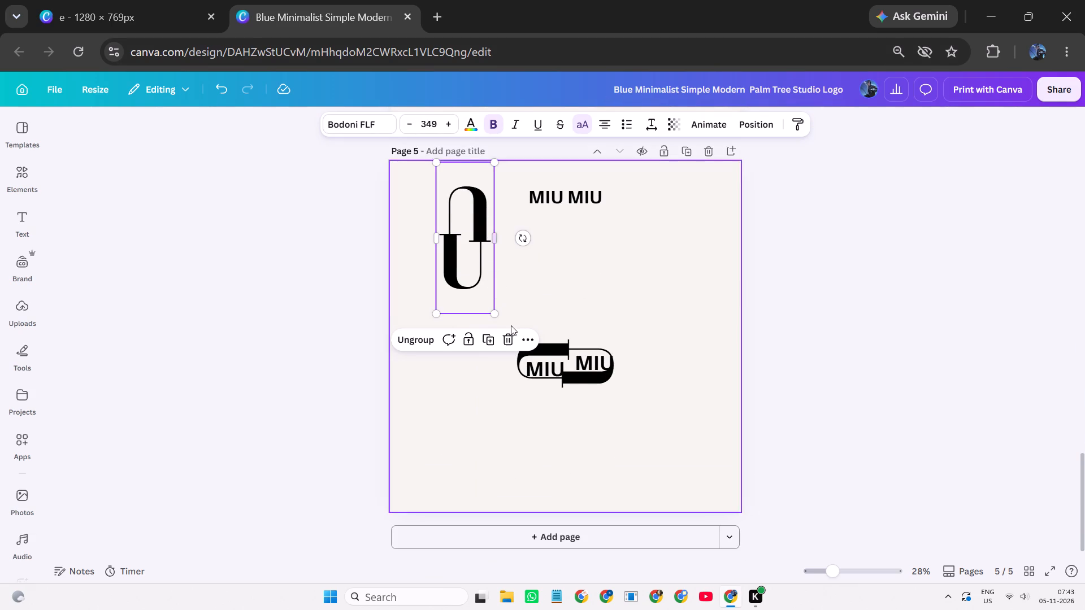
click(507, 340)
Enlarge the pill-shaped logo together with its two MIU texts to text size 115 and reposition it near the centre of page 5.
drag(646, 438, 522, 297)
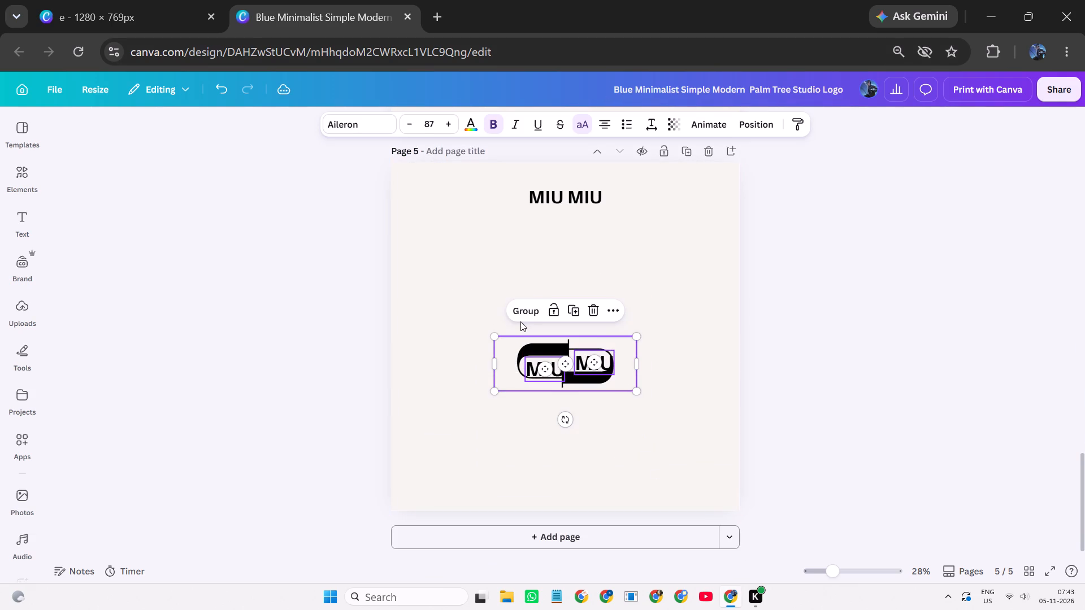
drag(493, 393, 459, 445)
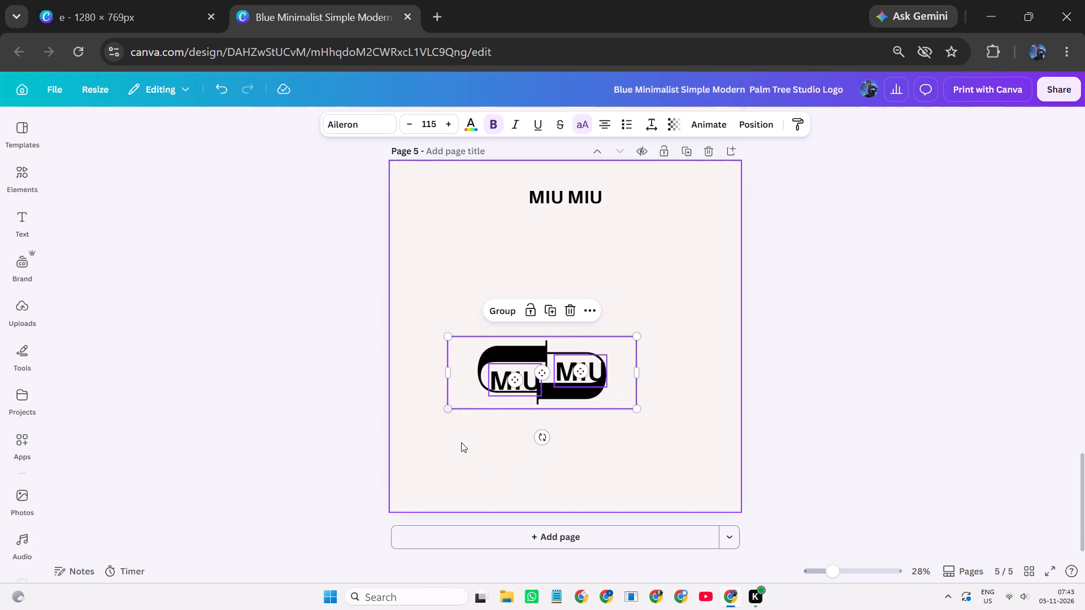
click(587, 424)
drag(589, 424, 512, 289)
drag(553, 381, 570, 369)
click(584, 462)
Delete both MIU texts inside the pill-shaped outline on page 5.
click(596, 376)
click(596, 364)
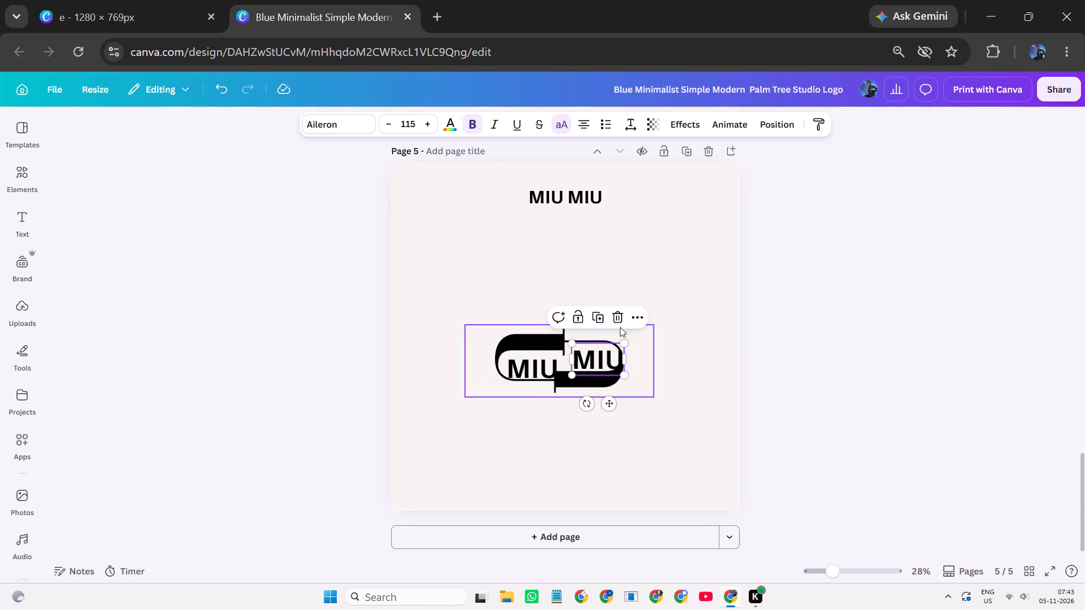
click(620, 317)
click(550, 378)
click(555, 323)
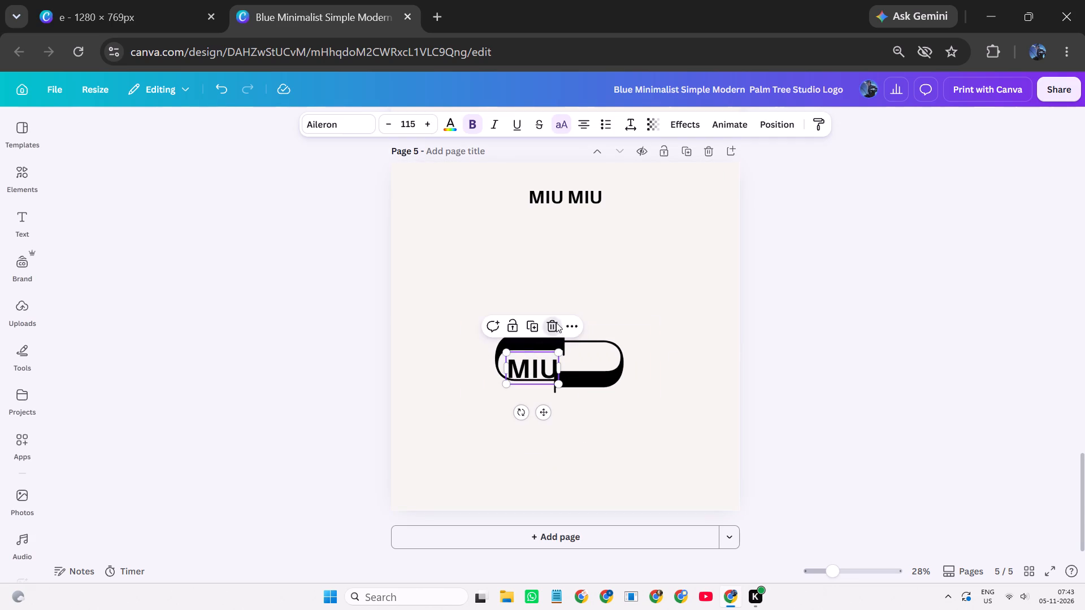
click(592, 303)
Duplicate the MIU MIU heading, place the copy just above the pill shape, and change its text to MIU.
click(549, 181)
click(555, 195)
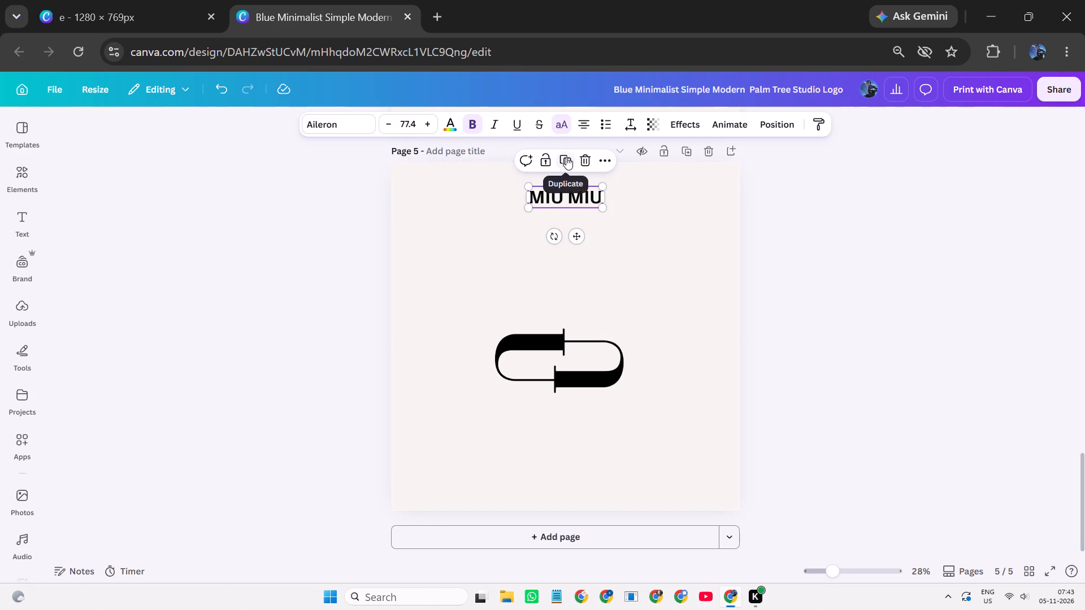
click(566, 157)
drag(574, 202, 599, 272)
double_click(599, 272)
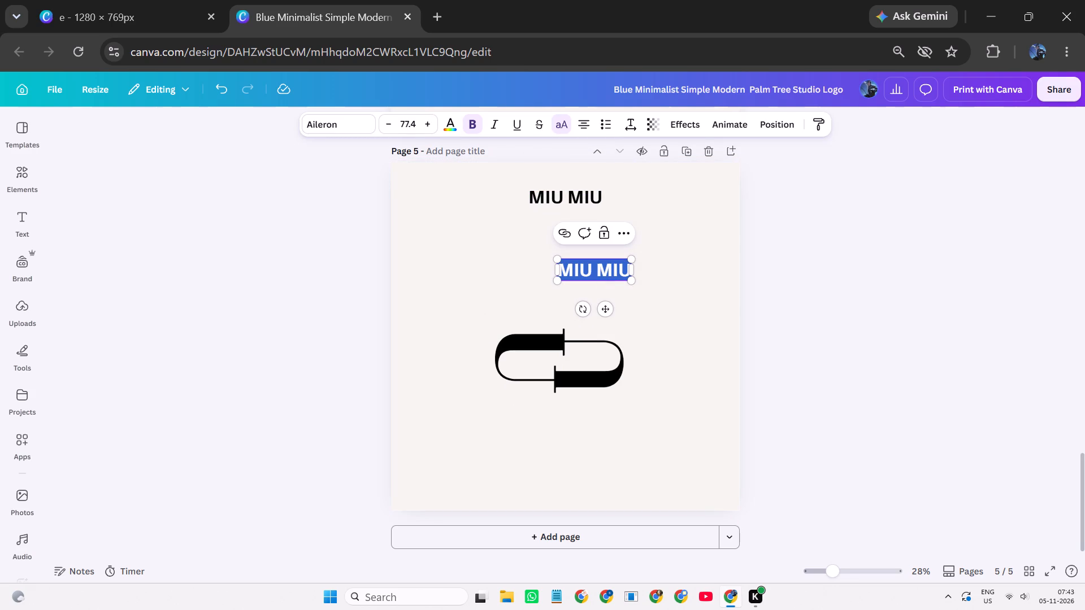
key(BackSpace)
text(miu)
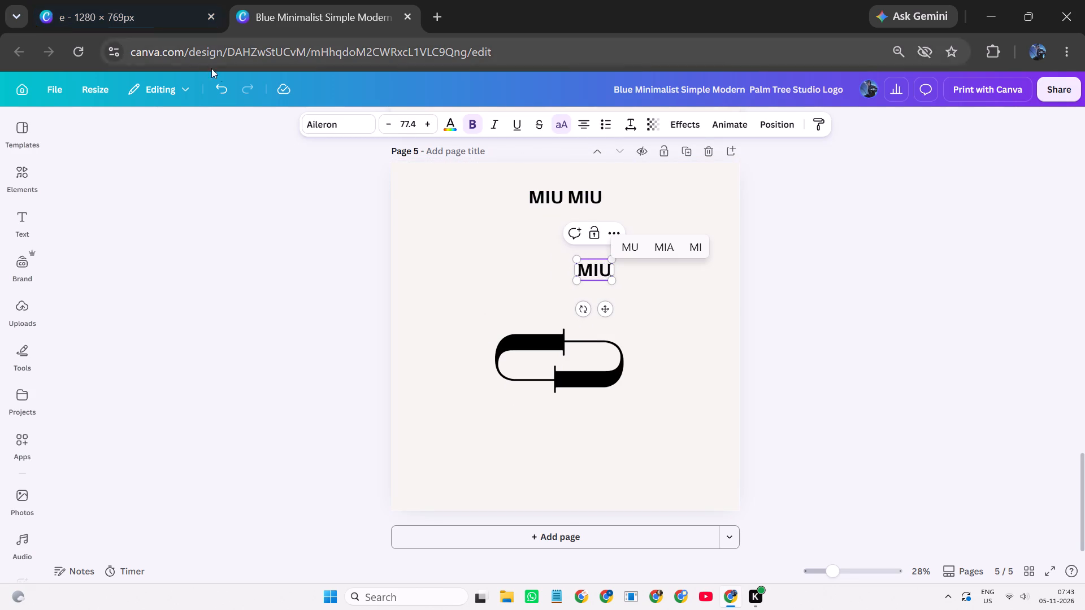
Set the font of the new MIU text to Cinzel Decorative.
click(355, 121)
click(176, 288)
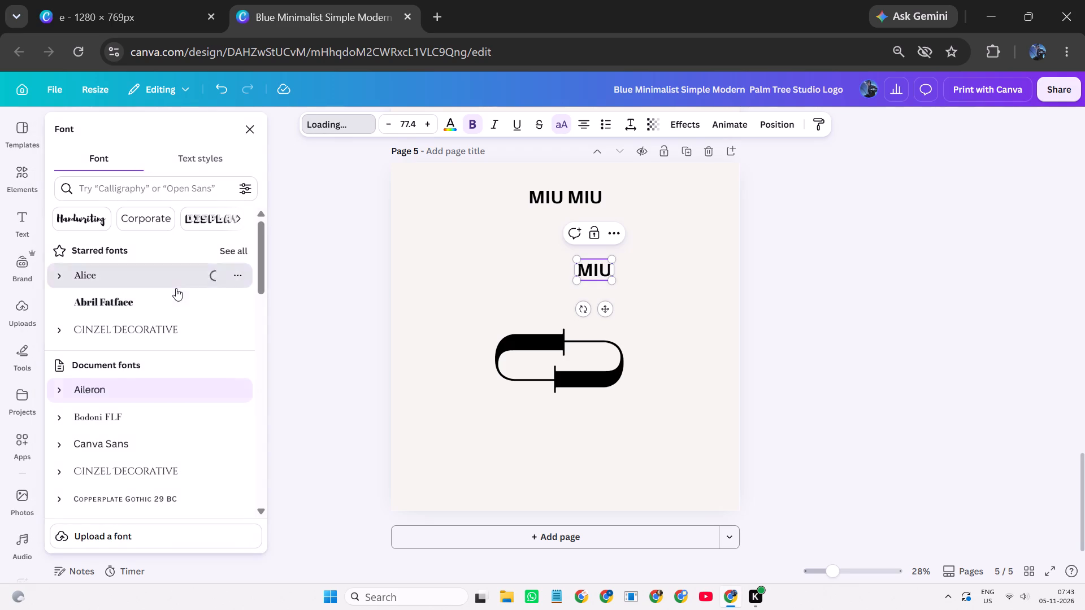
click(159, 330)
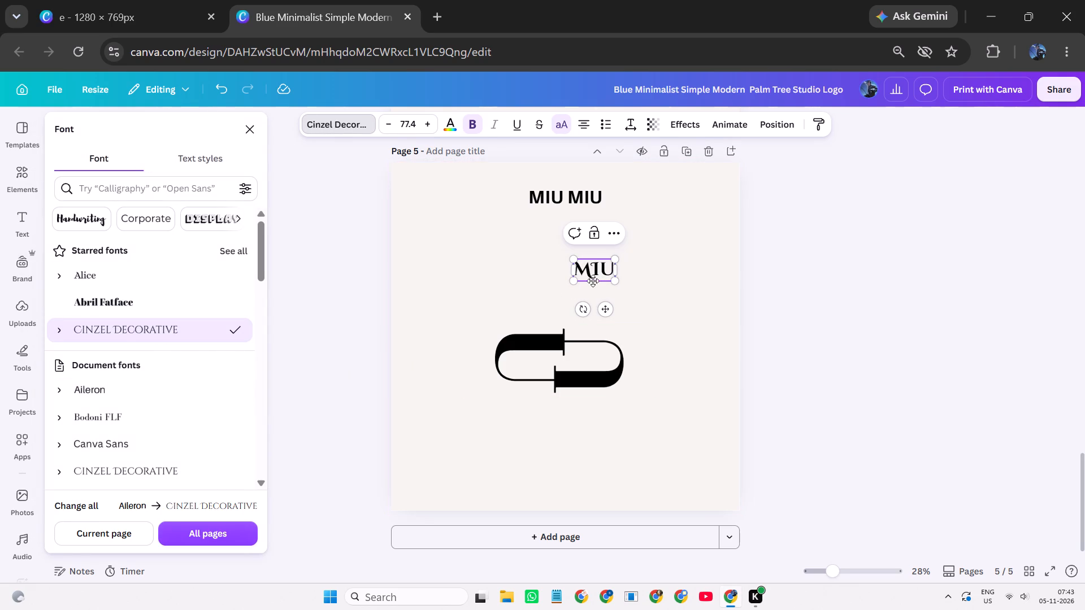
Place the Cinzel Decorative MIU text inside the lower-left half of the pill shape.
drag(603, 310, 539, 407)
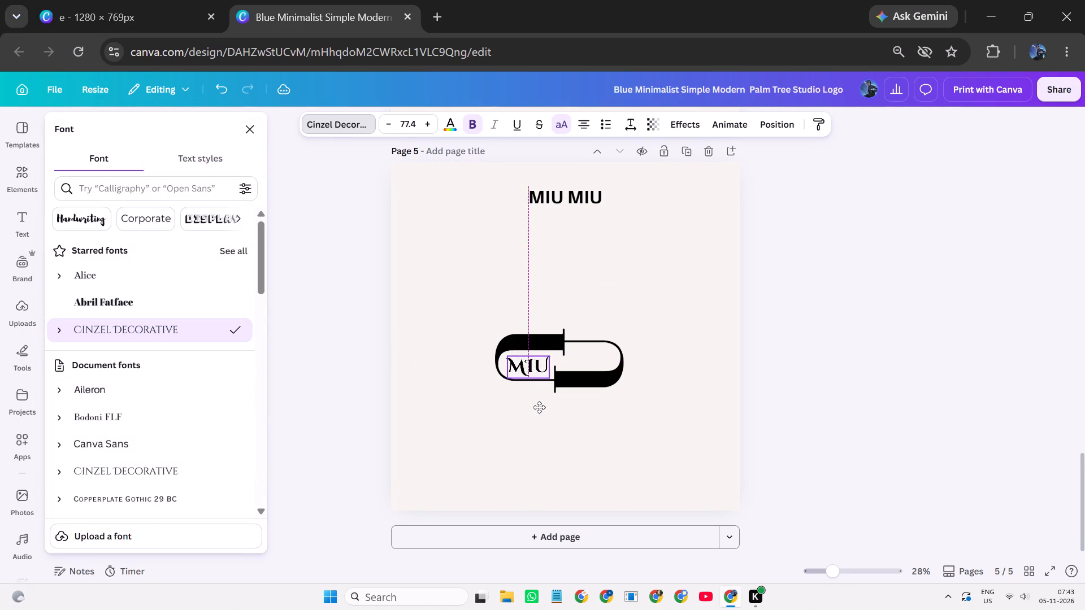
drag(539, 407, 539, 414)
click(520, 450)
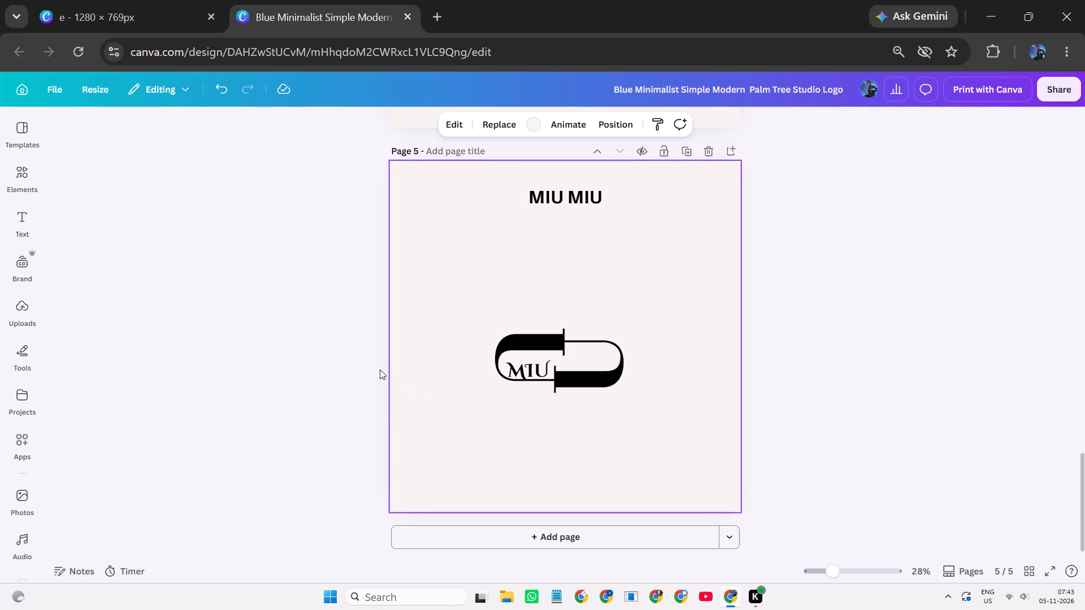
Duplicate the MIU text in the pill and place the copy inside the upper-right half of the shape.
click(554, 364)
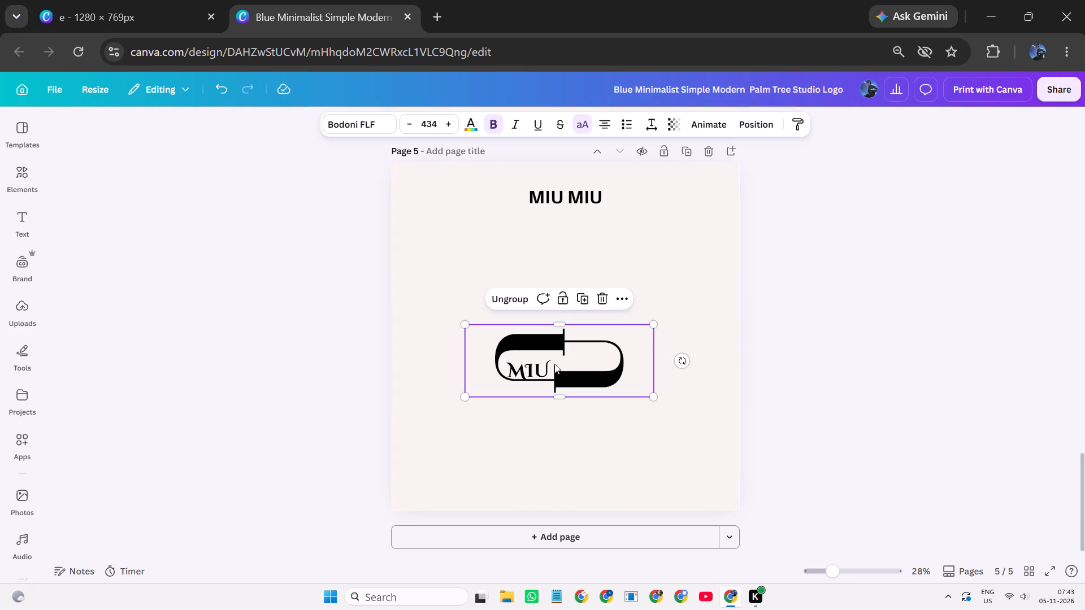
click(535, 373)
click(524, 336)
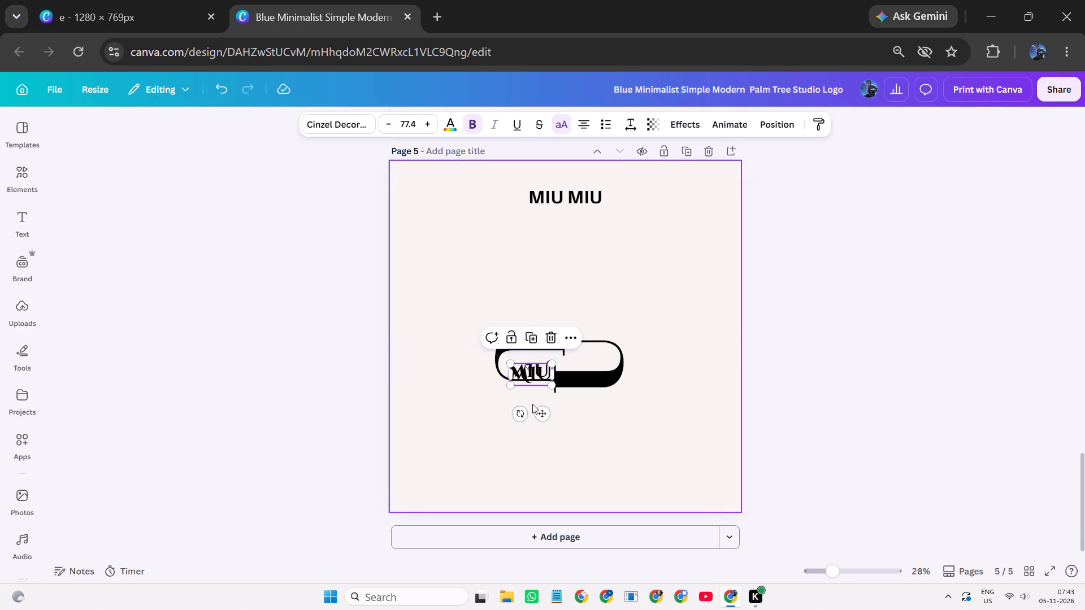
drag(537, 411, 592, 396)
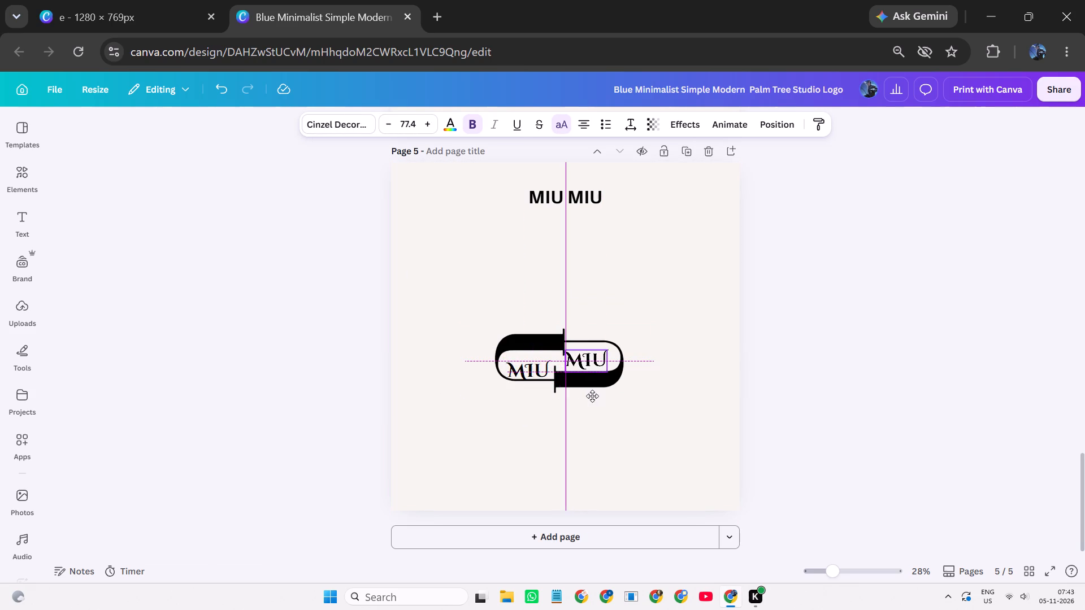
drag(592, 396, 600, 396)
click(602, 429)
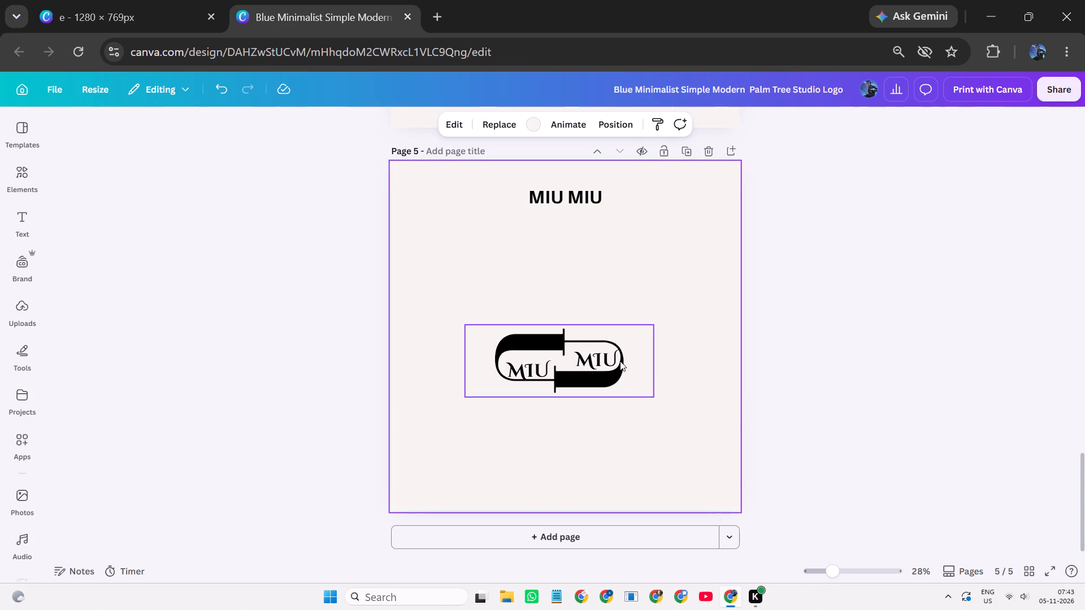
Fine-tune the MIU lettering inside the pill, raising the lower-left text slightly clear of the bottom outline.
ctrl+scroll(675, 377, up, 7)
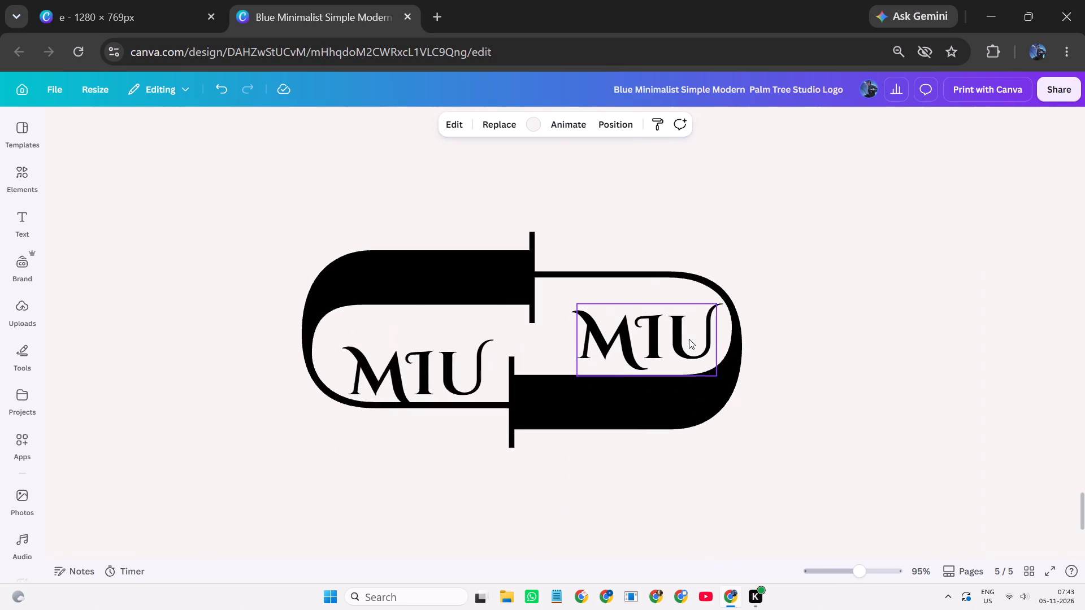
ctrl+scroll(689, 339, up, 2)
drag(288, 390, 289, 384)
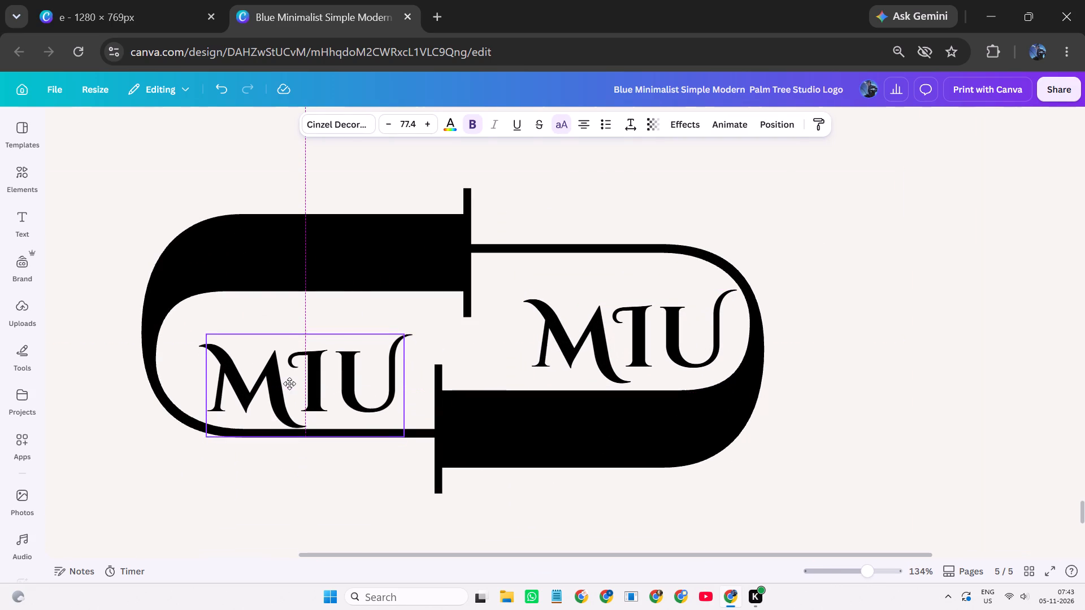
drag(289, 384, 289, 382)
click(577, 356)
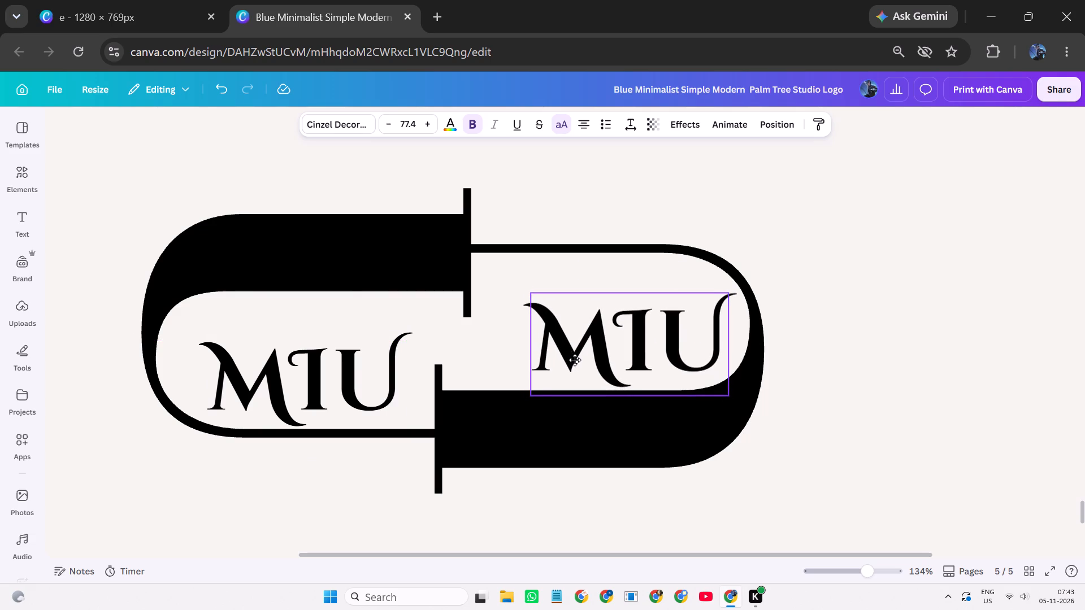
click(684, 402)
ctrl+scroll(801, 391, down, 6)
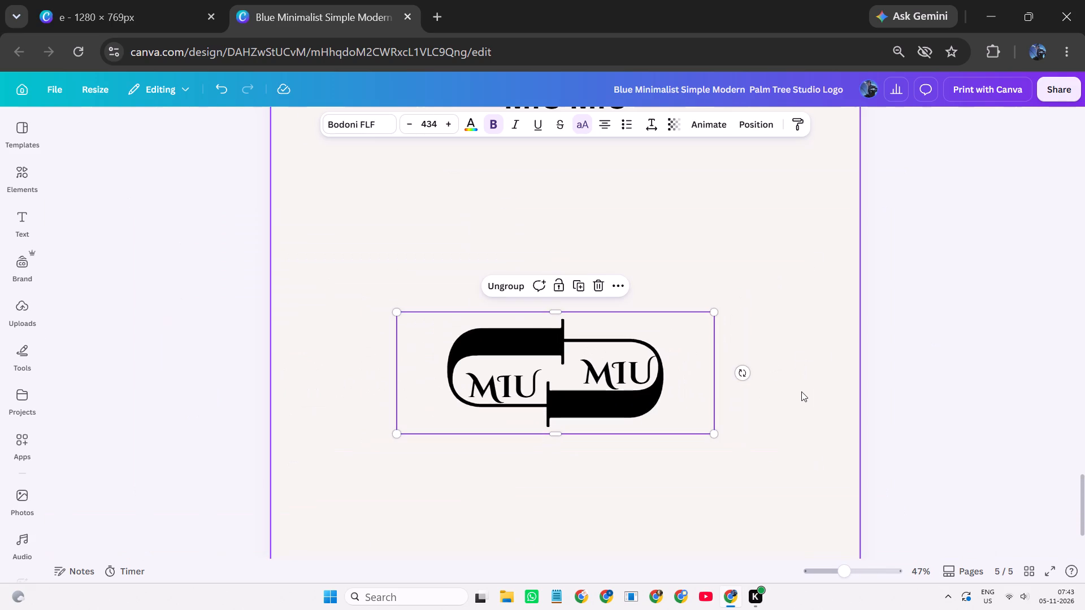
scroll(691, 411, down, 1)
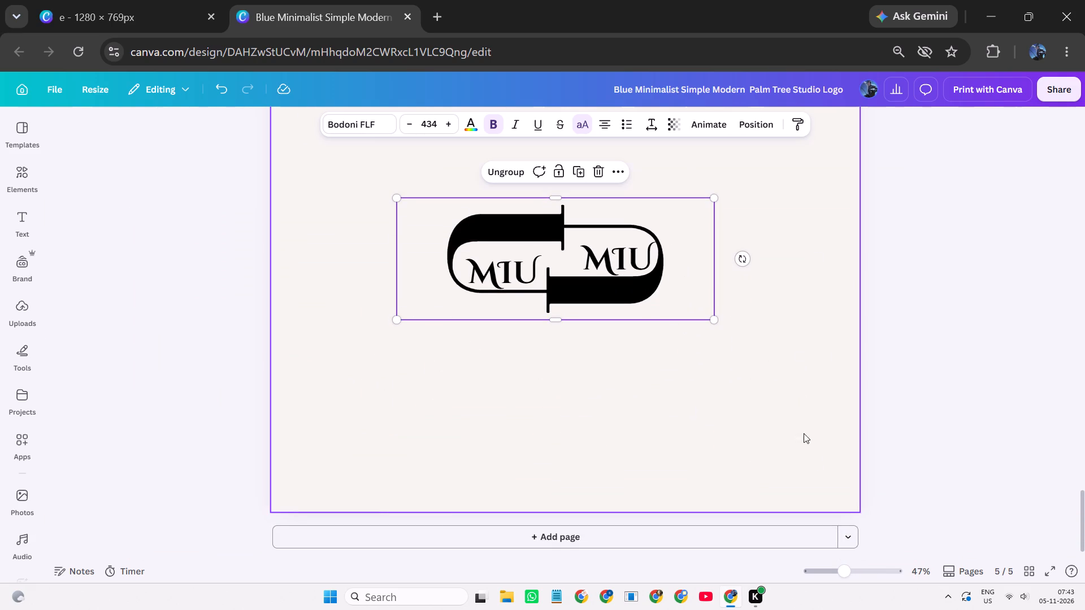
click(912, 421)
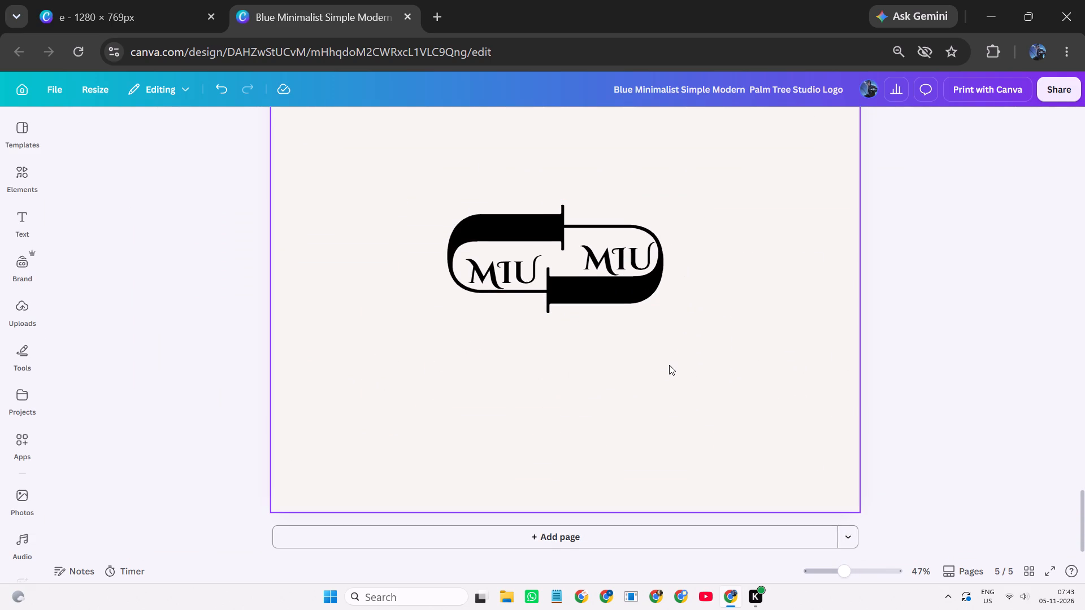
Delete the MIU MIU heading at the top of page 5.
scroll(669, 365, down, 2)
ctrl+scroll(669, 365, down, 1)
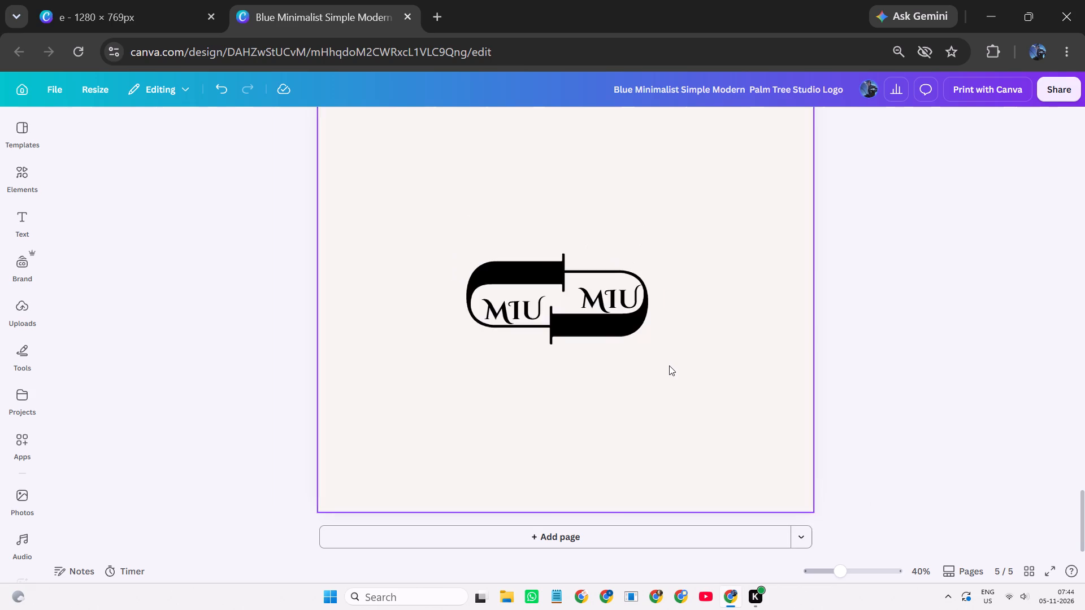
ctrl+scroll(669, 365, down, 2)
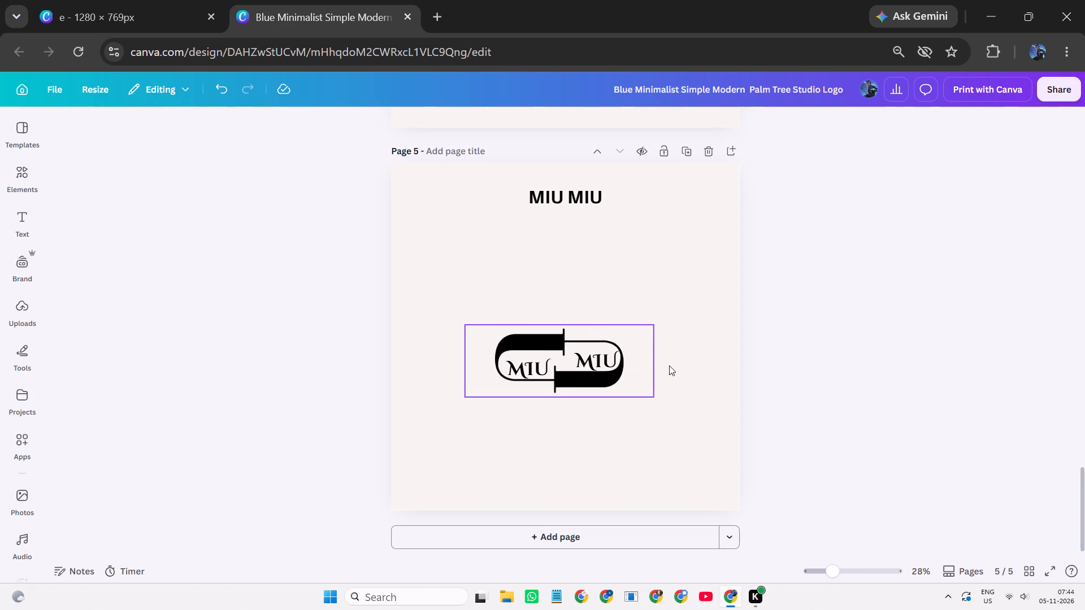
scroll(669, 365, down, 1)
click(602, 201)
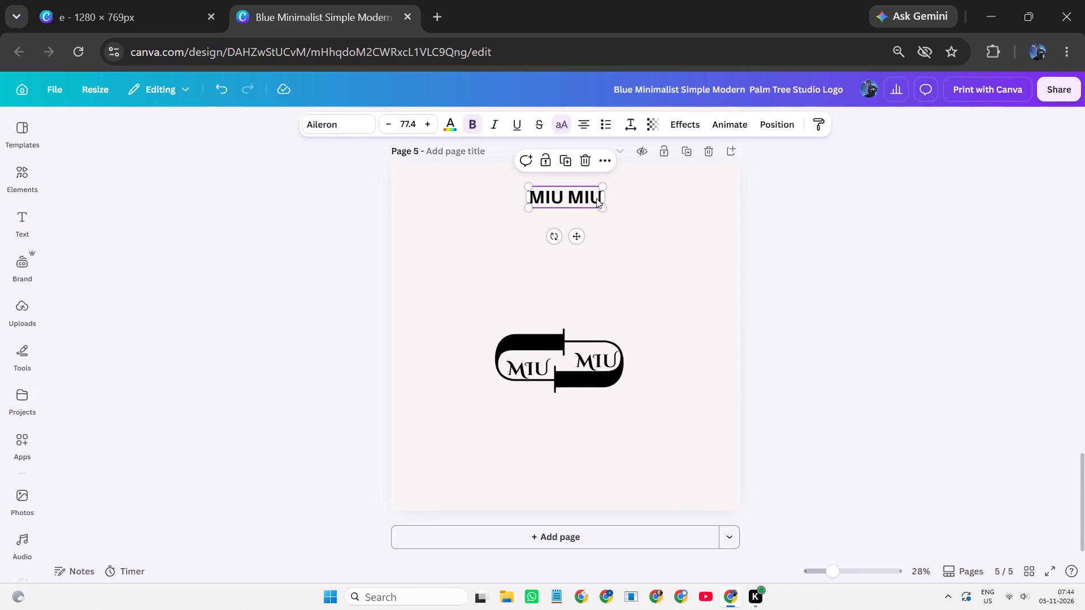
click(580, 157)
Group the pill shape with both MIU texts into one logo.
drag(648, 446, 508, 332)
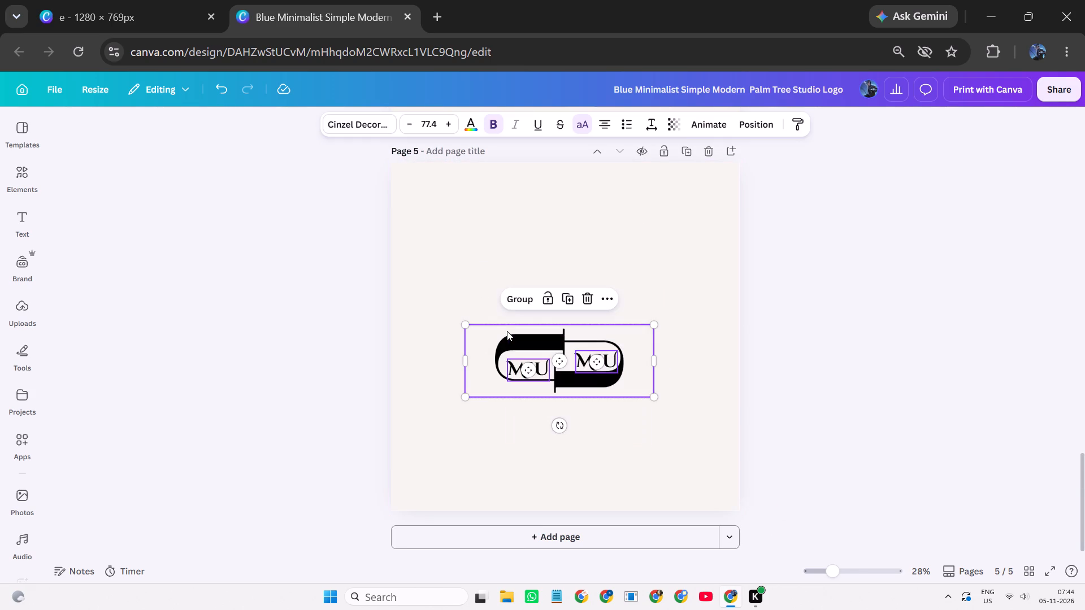
click(520, 299)
click(529, 430)
click(517, 363)
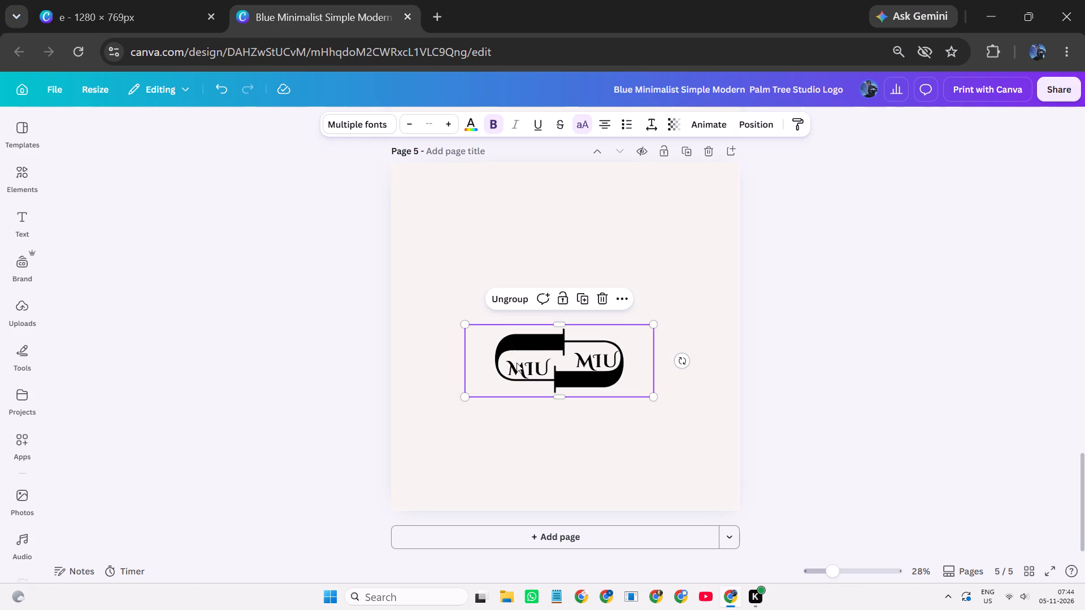
Enlarge the grouped logo moderately and position it near the middle of page 5.
drag(464, 399, 407, 438)
drag(439, 393, 457, 384)
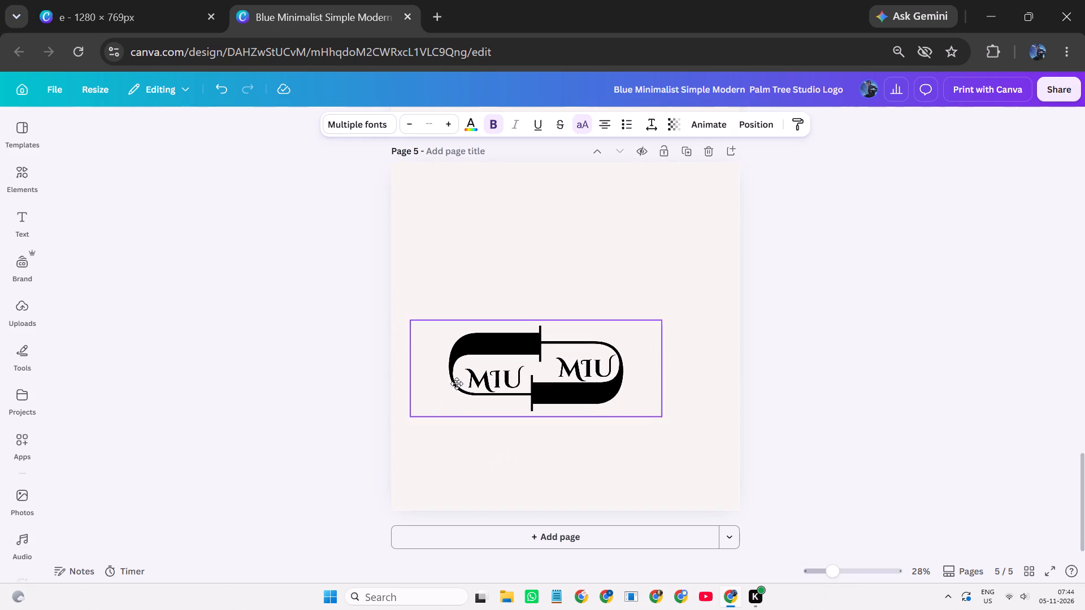
drag(457, 384, 478, 375)
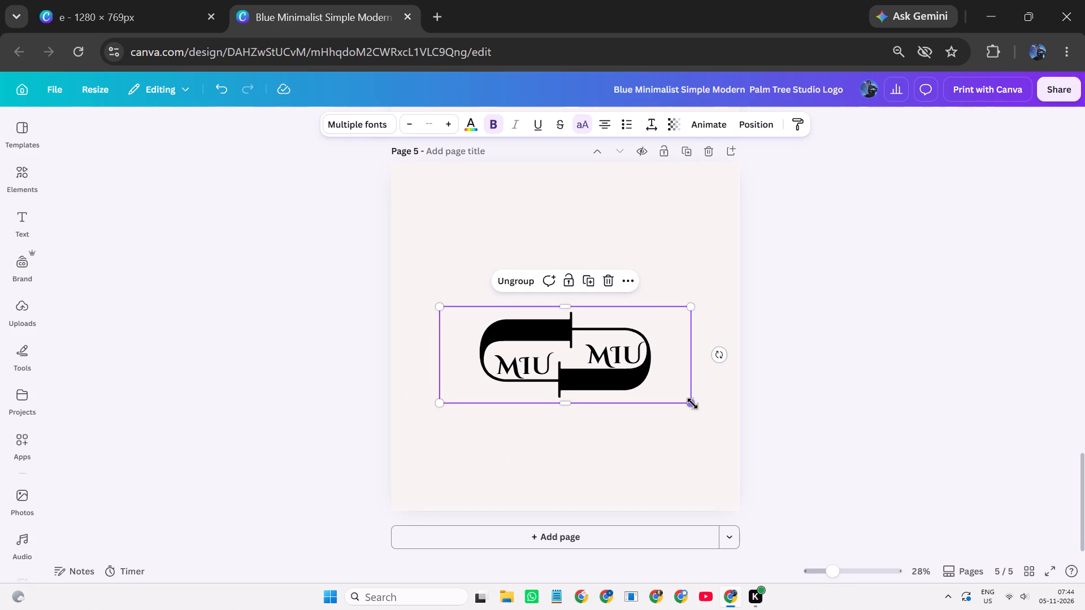
drag(692, 403, 673, 370)
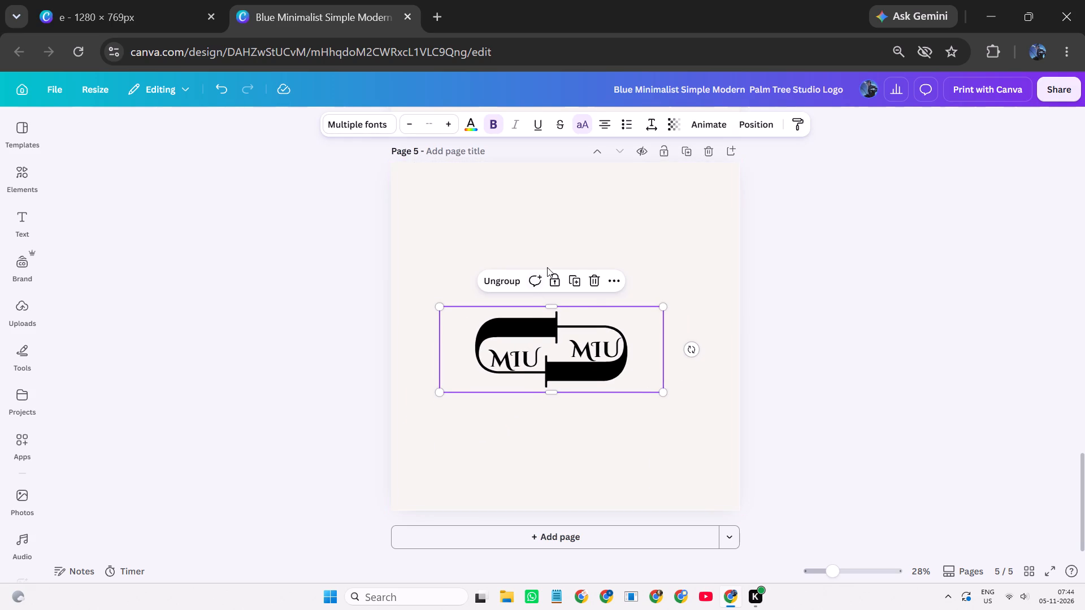
click(636, 368)
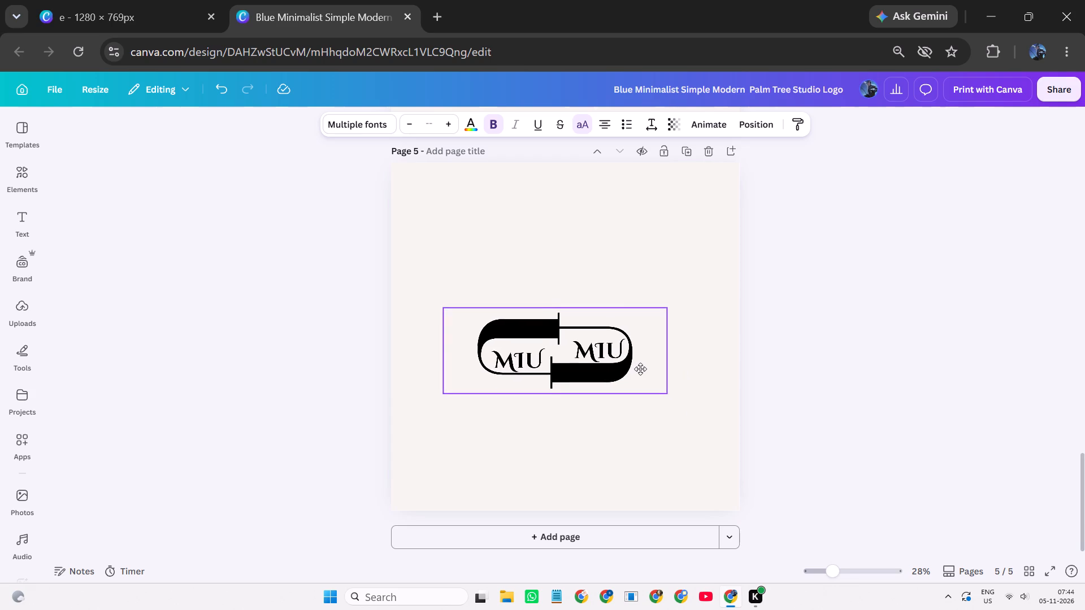
click(828, 303)
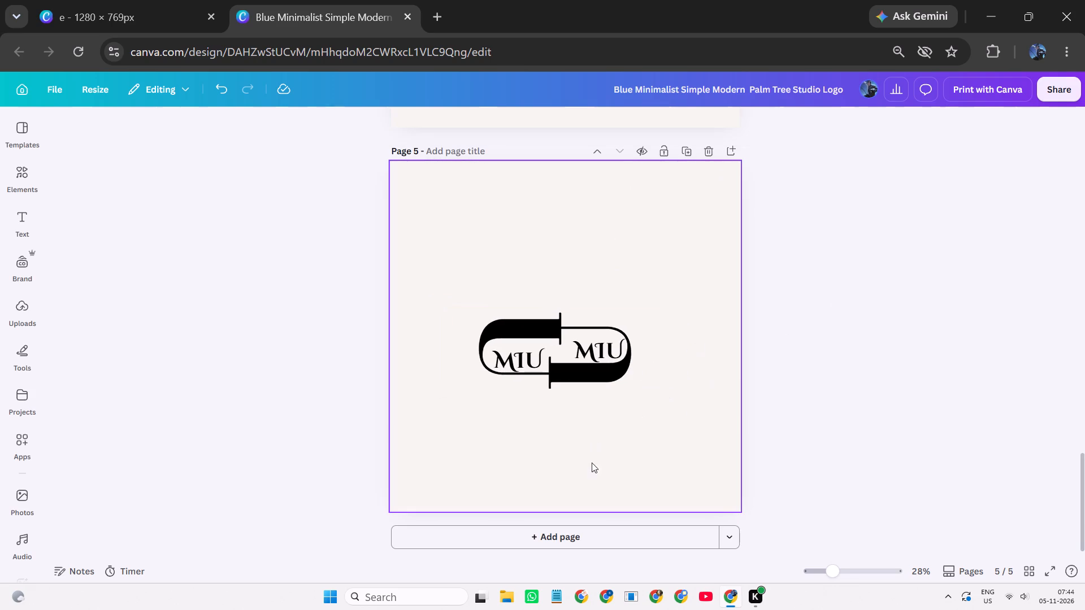
Duplicate page 5 as a base for another logo variation.
click(698, 160)
click(689, 149)
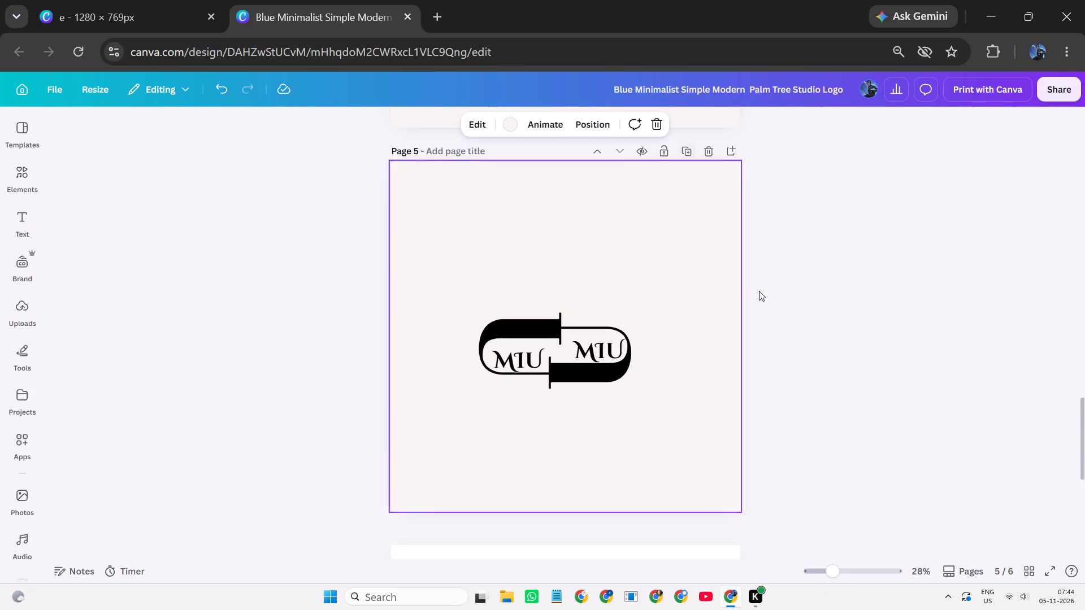
click(802, 345)
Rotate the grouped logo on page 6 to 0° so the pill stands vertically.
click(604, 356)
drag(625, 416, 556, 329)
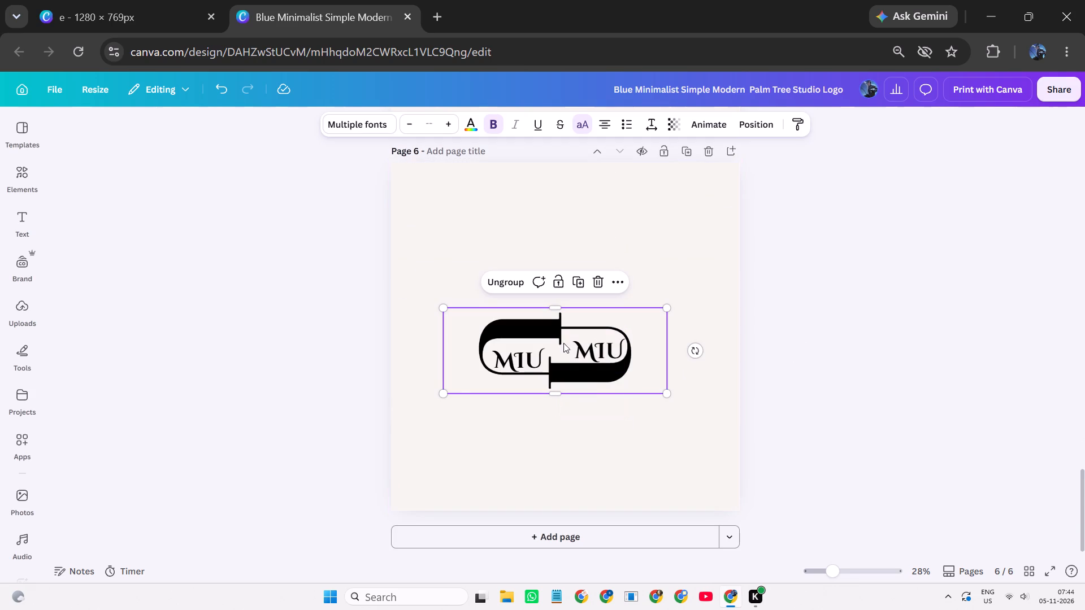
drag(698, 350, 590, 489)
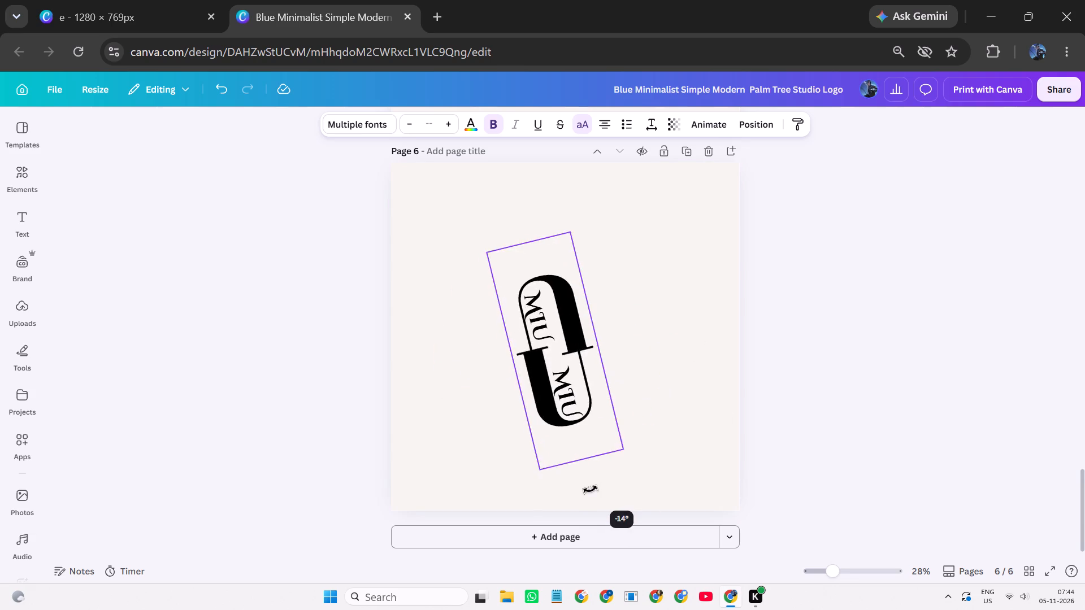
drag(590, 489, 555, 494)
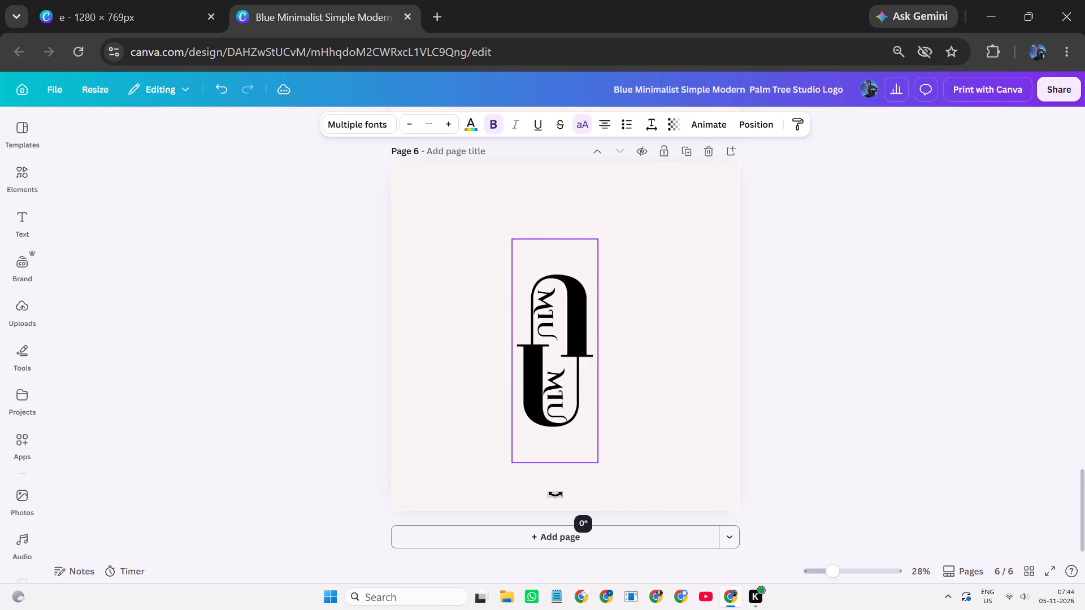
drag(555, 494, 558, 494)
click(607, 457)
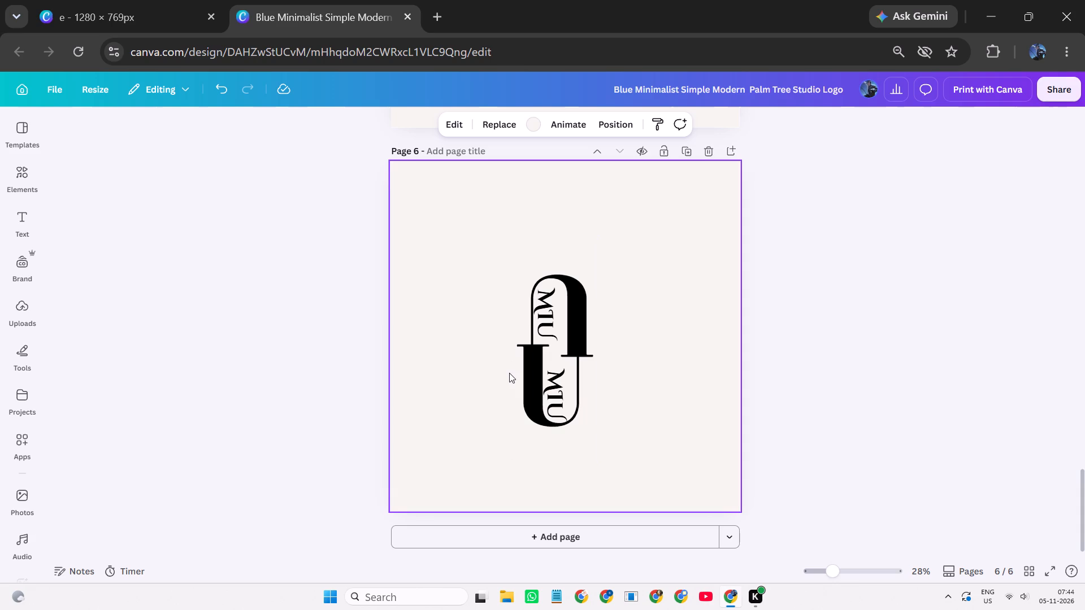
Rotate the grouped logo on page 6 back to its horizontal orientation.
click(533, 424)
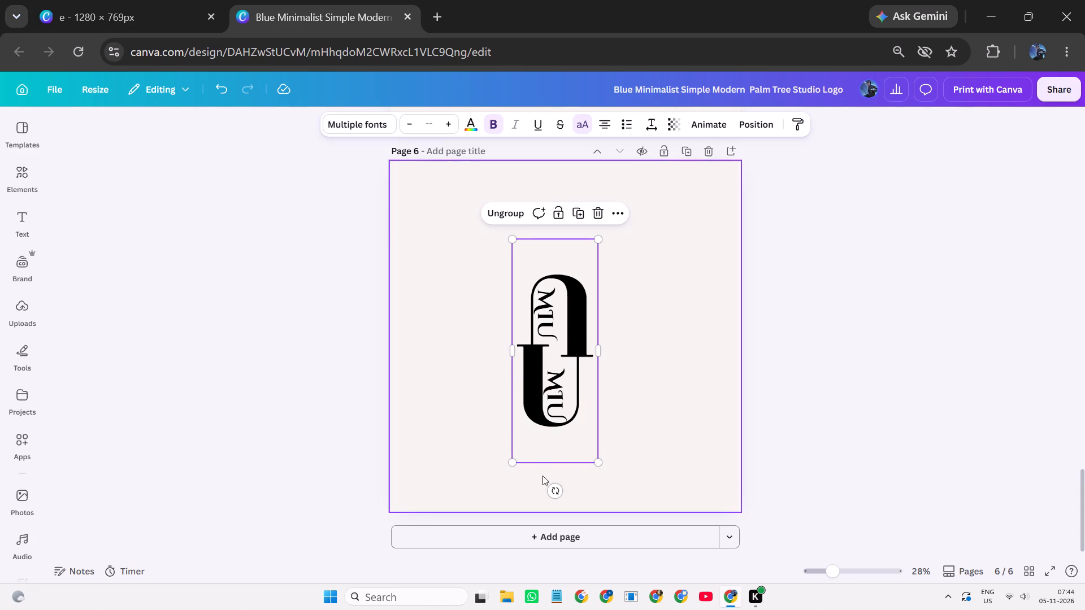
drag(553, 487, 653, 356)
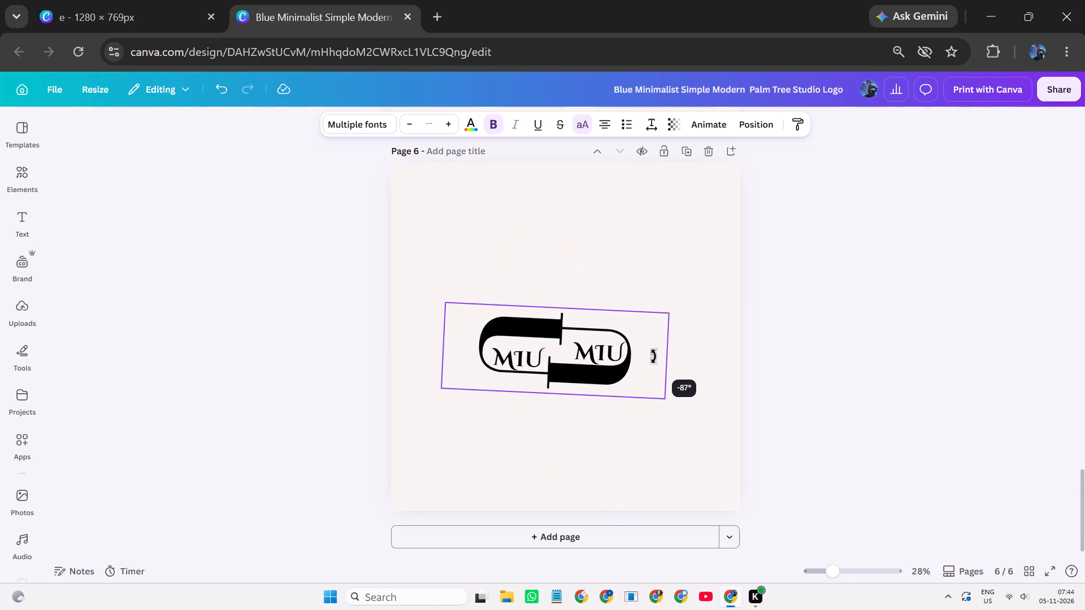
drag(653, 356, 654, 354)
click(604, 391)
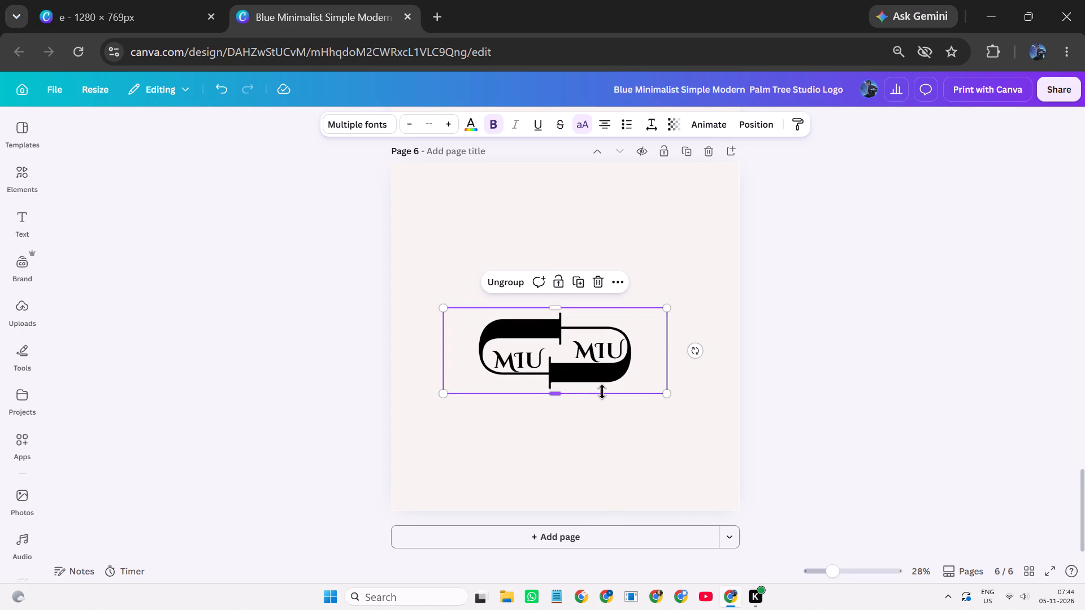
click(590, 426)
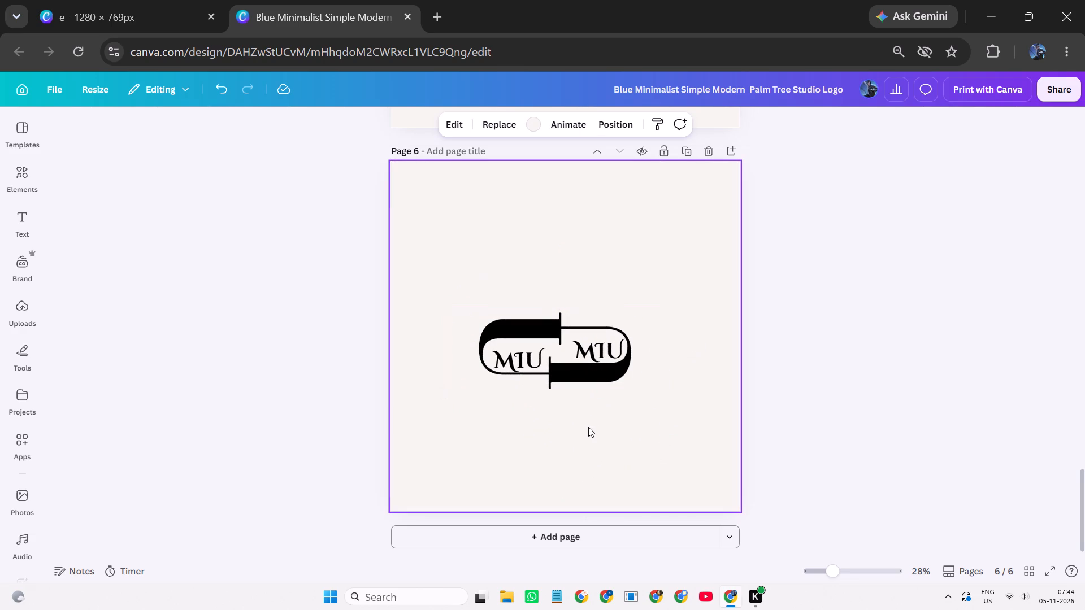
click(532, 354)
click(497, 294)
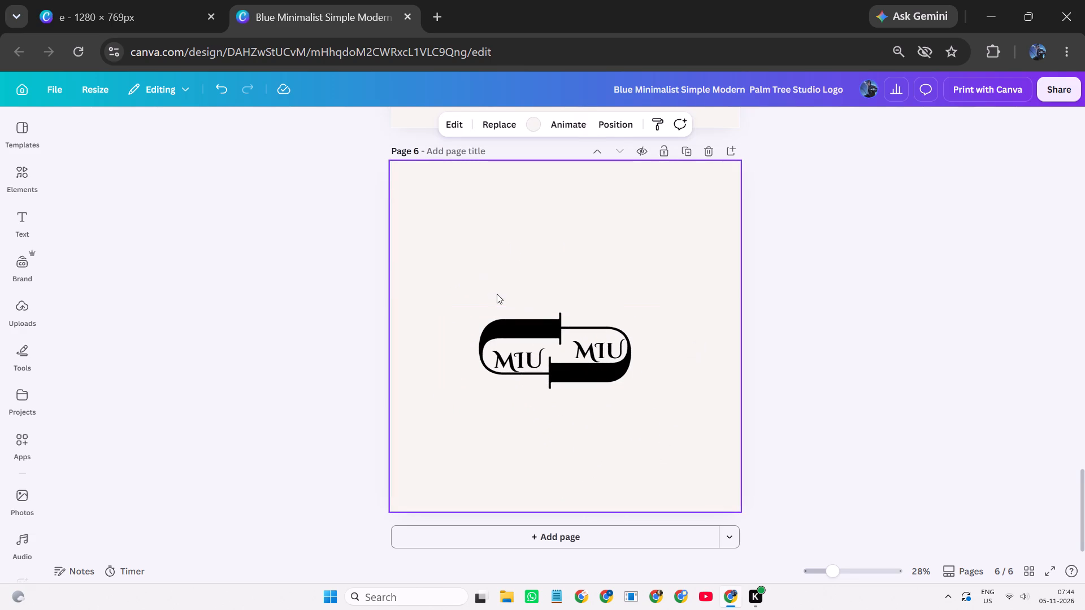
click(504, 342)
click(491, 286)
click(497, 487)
Try several document fonts on the lower-left MIU text of page 6 and set it to Copperplate Gothic 29 BC.
click(509, 347)
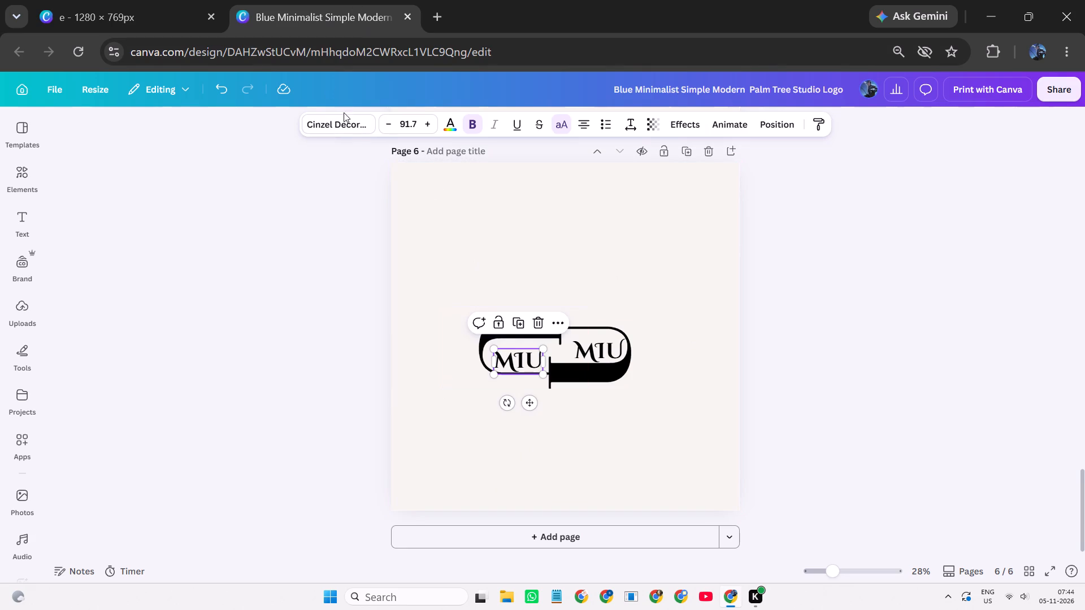
click(353, 123)
click(136, 390)
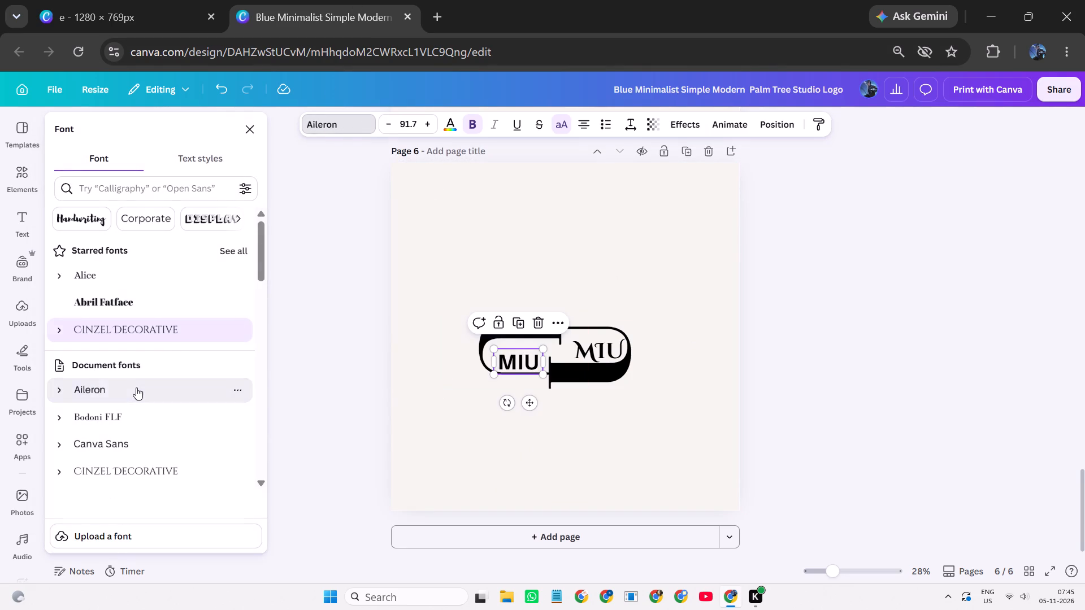
click(125, 412)
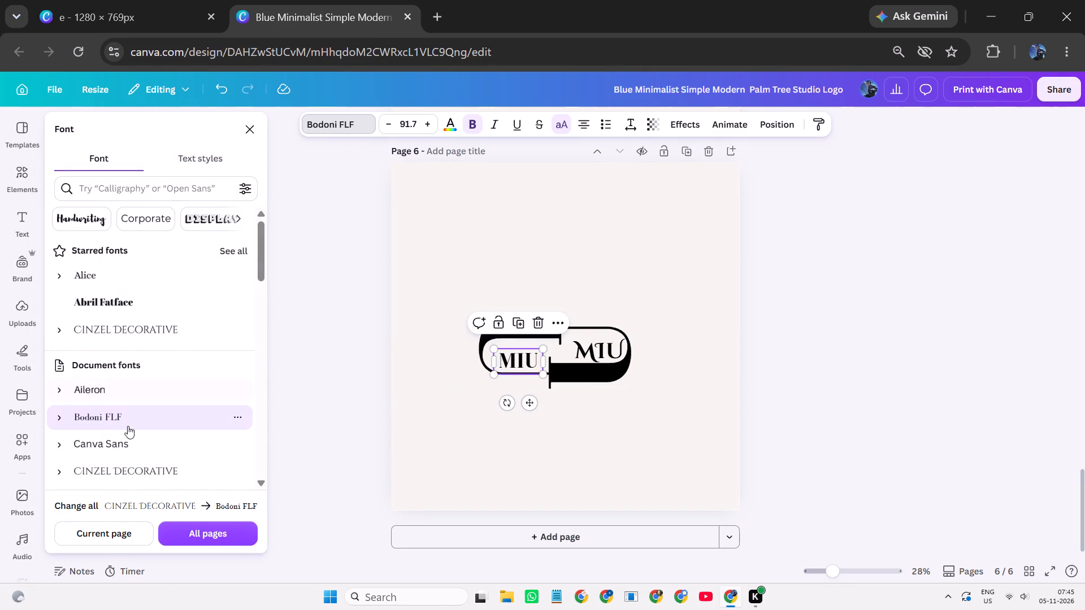
click(127, 444)
click(136, 474)
scroll(138, 441, down, 2)
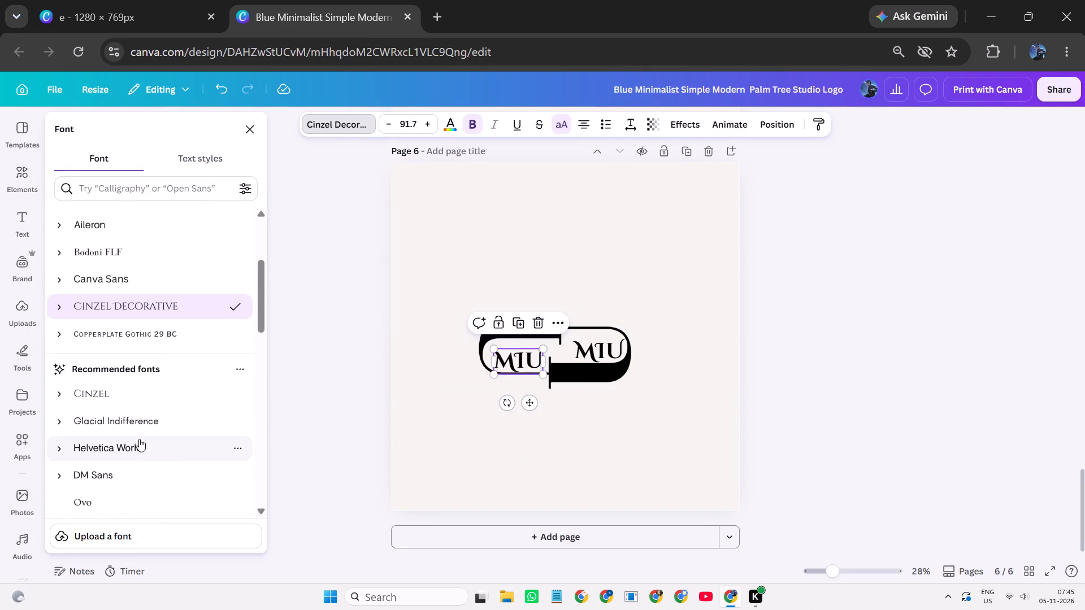
click(140, 387)
click(148, 333)
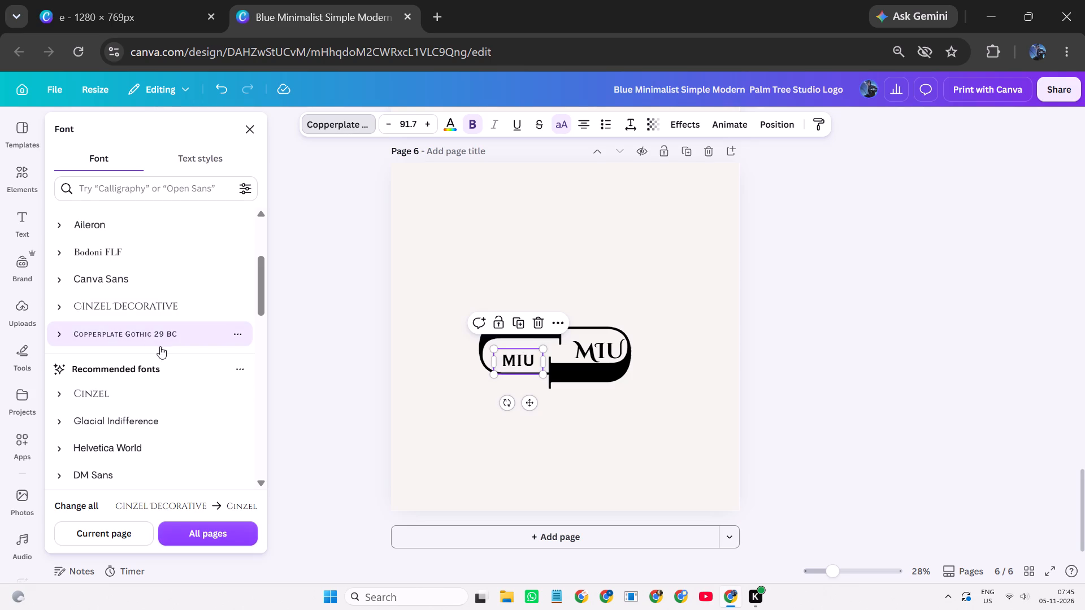
click(169, 361)
click(501, 416)
click(509, 417)
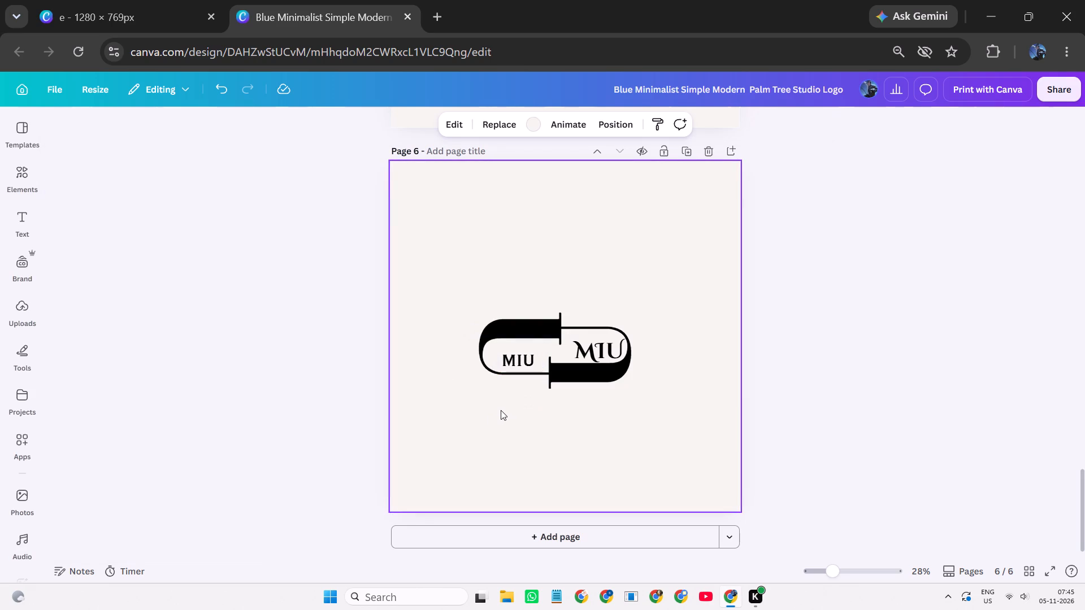
Set the upper-right MIU text on page 6 to Copperplate Gothic 29 BC to match the other MIU text.
click(591, 350)
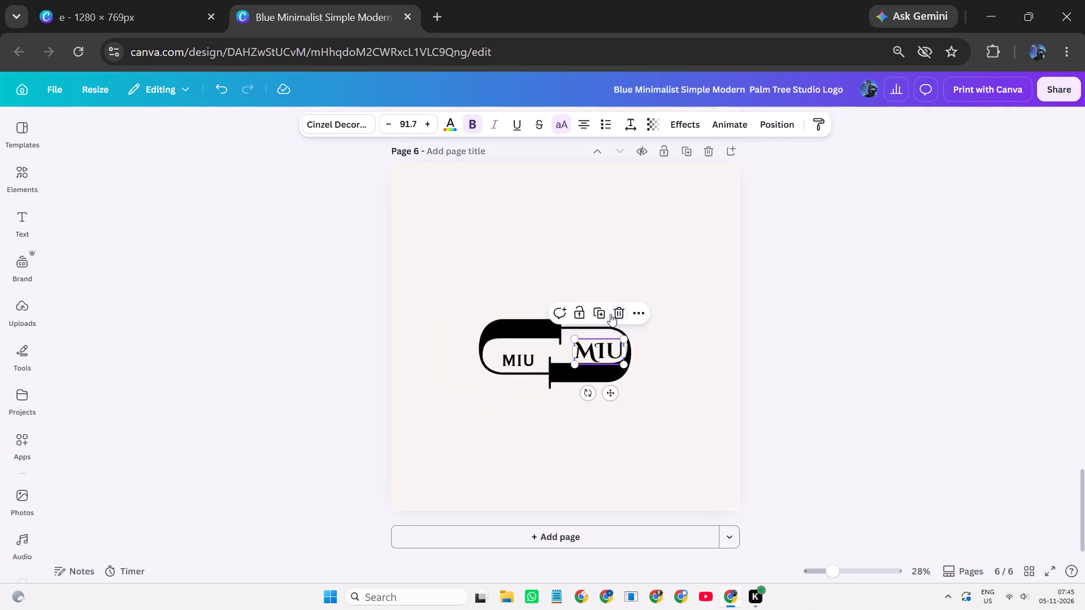
click(328, 125)
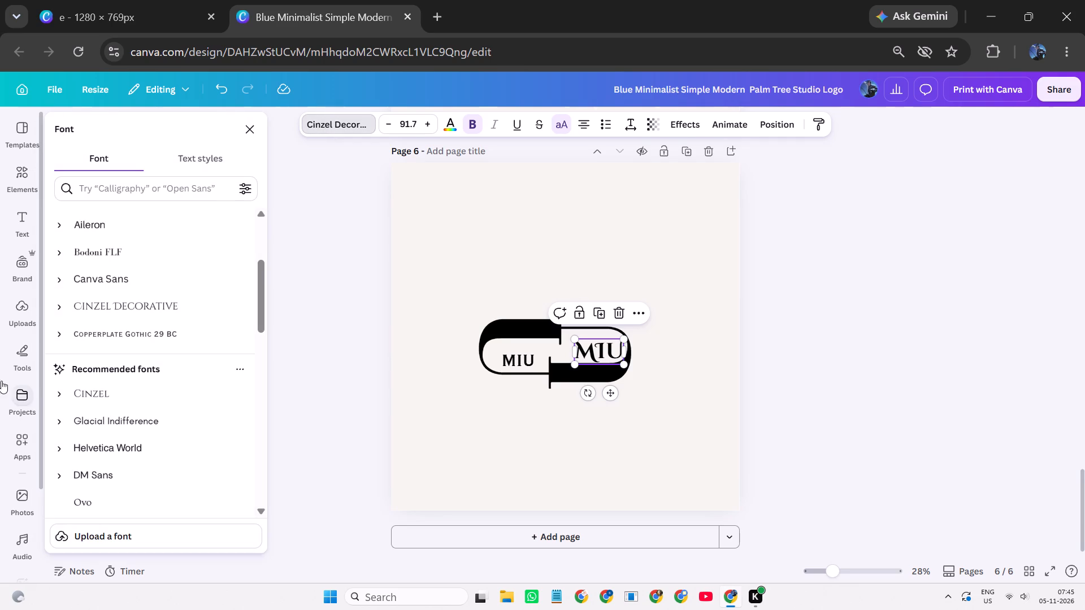
click(141, 334)
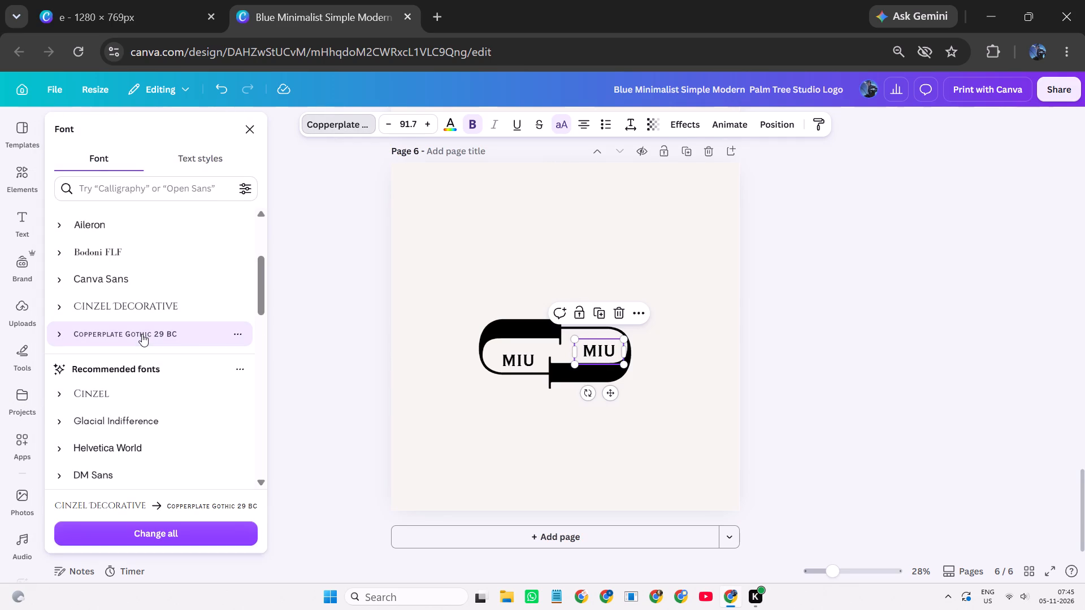
click(515, 360)
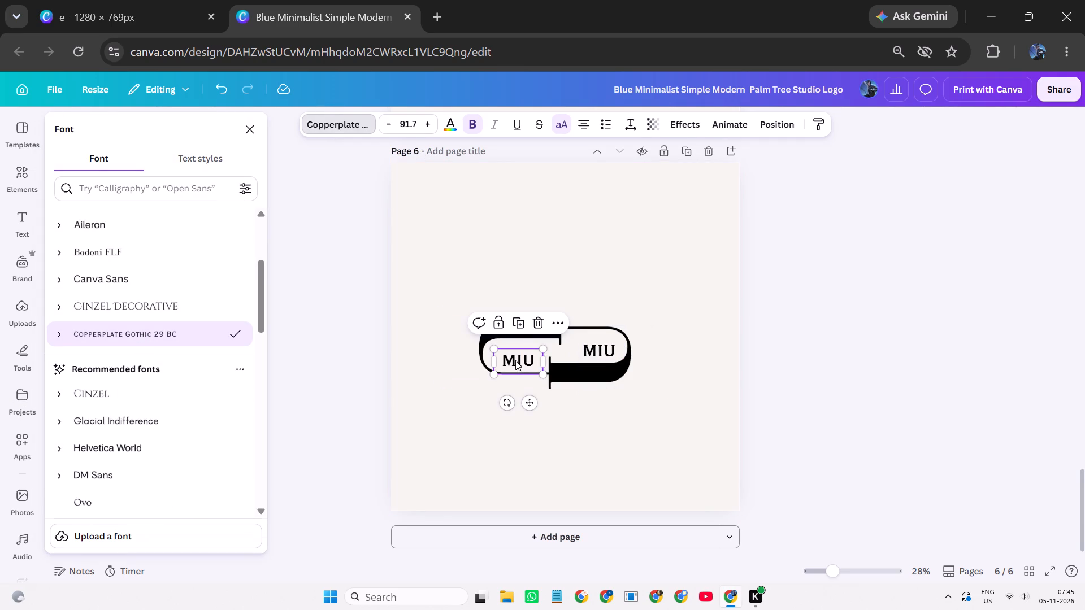
click(604, 352)
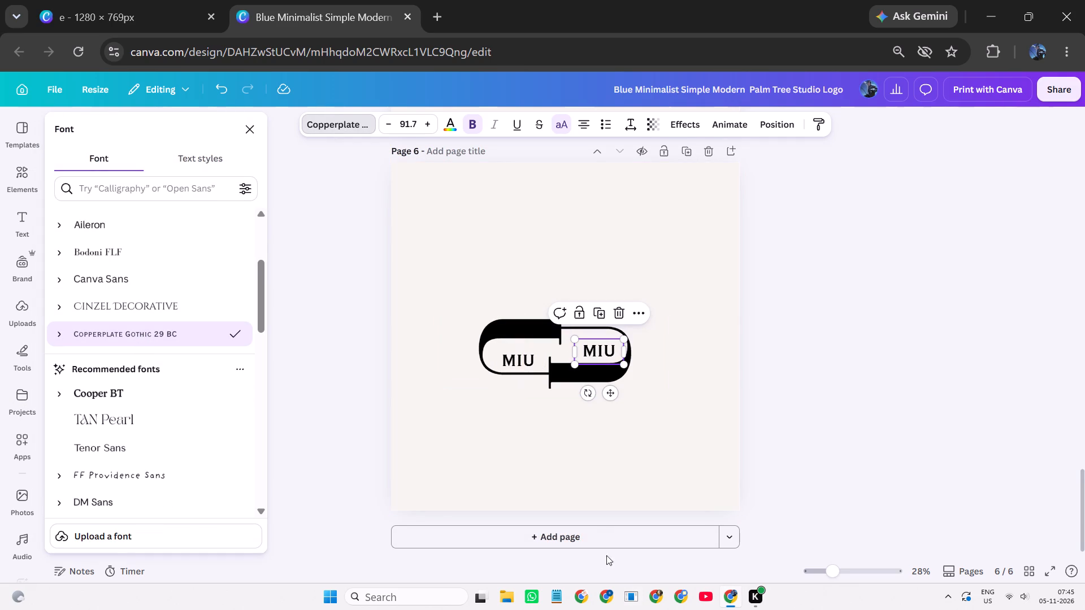
click(597, 454)
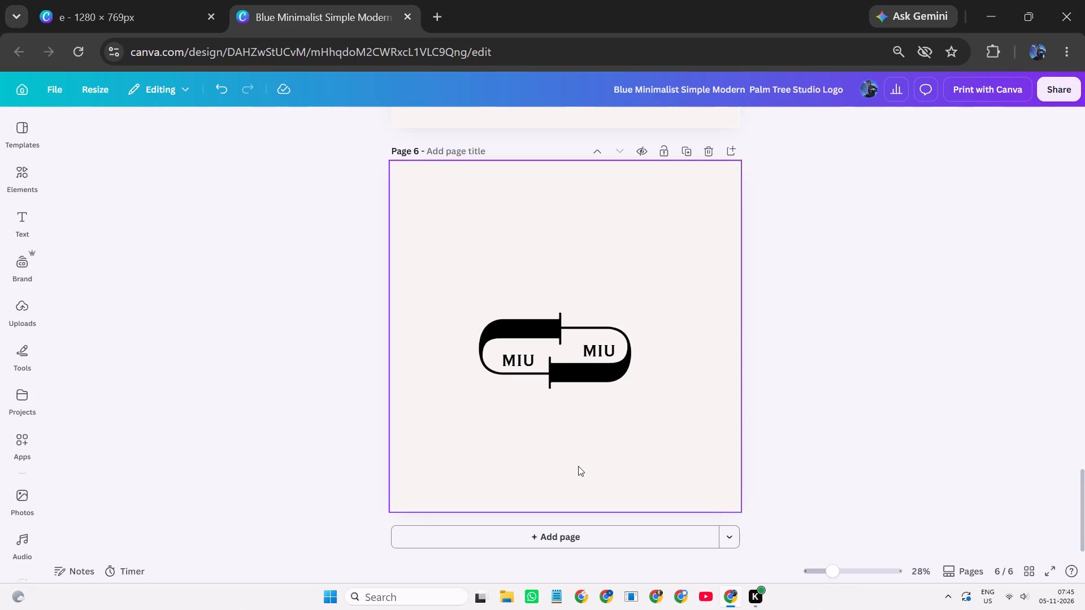
Change the background of page 5 to the pastel orange already used in the design.
click(578, 466)
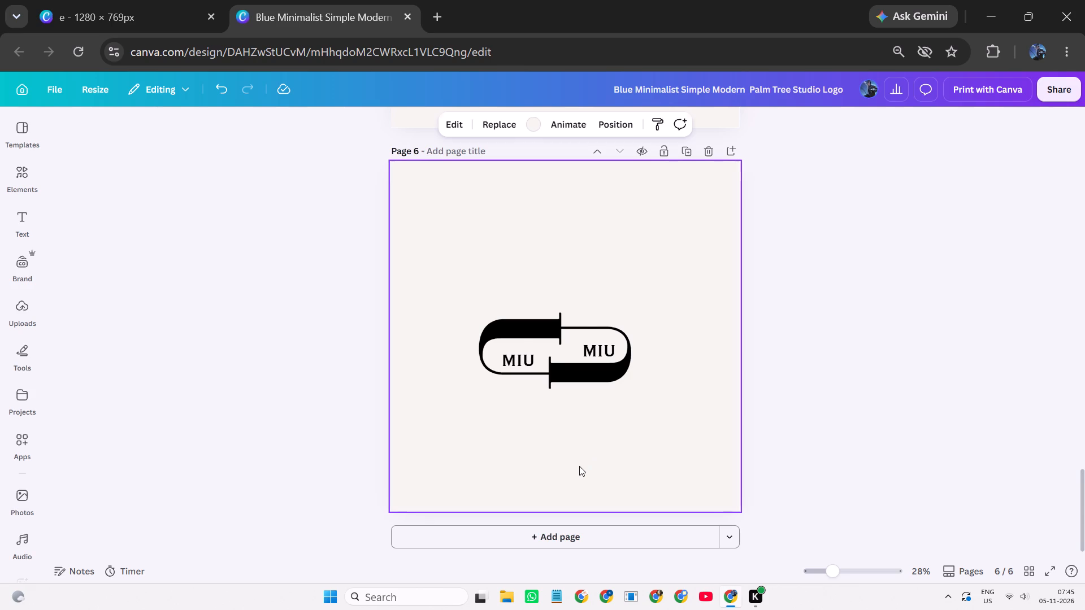
click(530, 110)
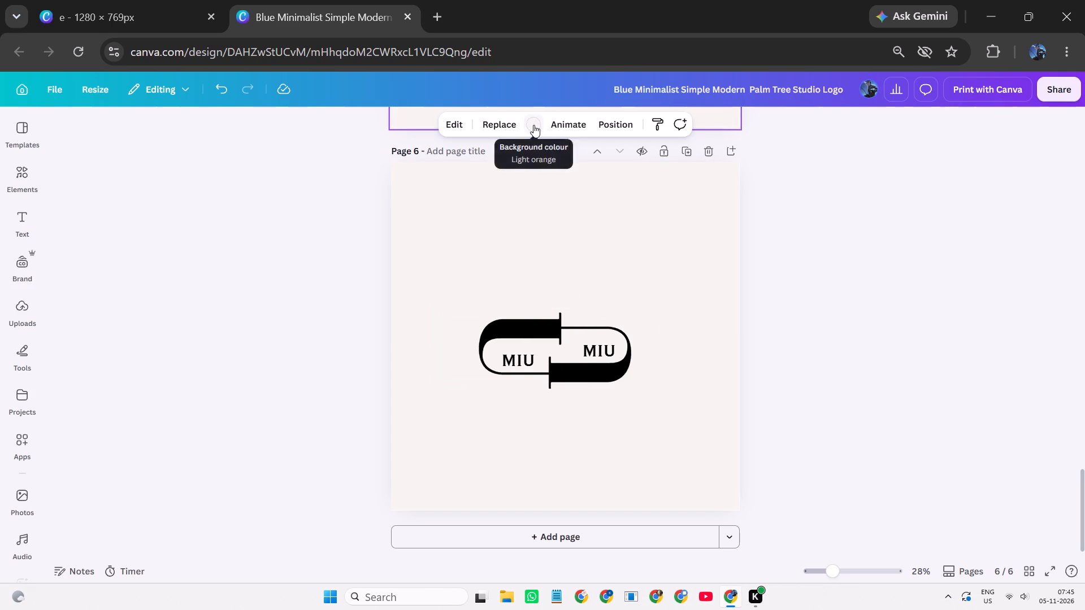
click(533, 125)
click(124, 220)
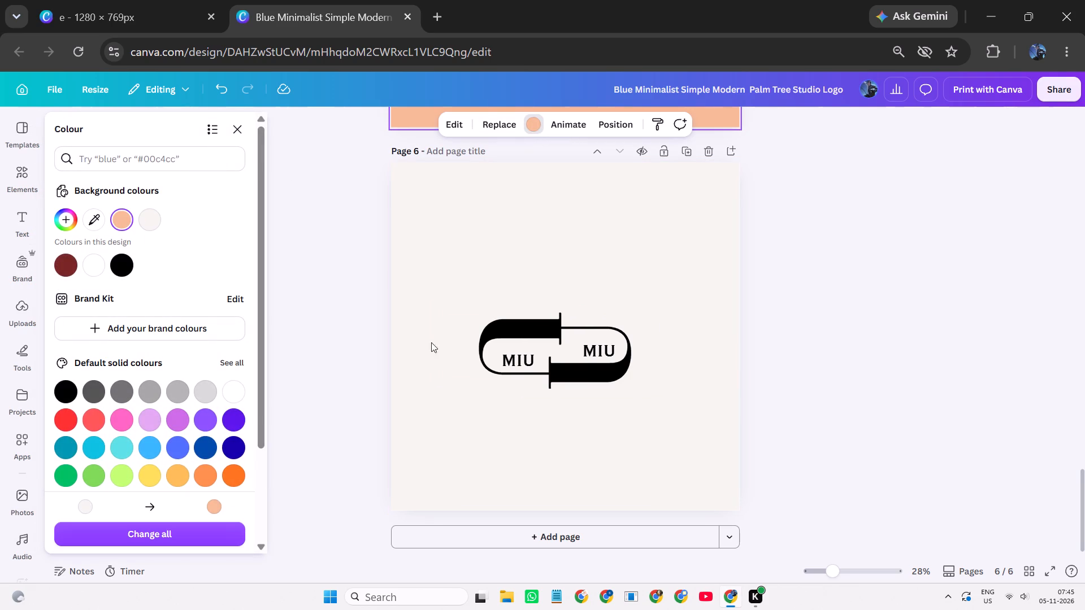
Change the background of page 6 to the same pastel orange.
click(617, 426)
click(519, 240)
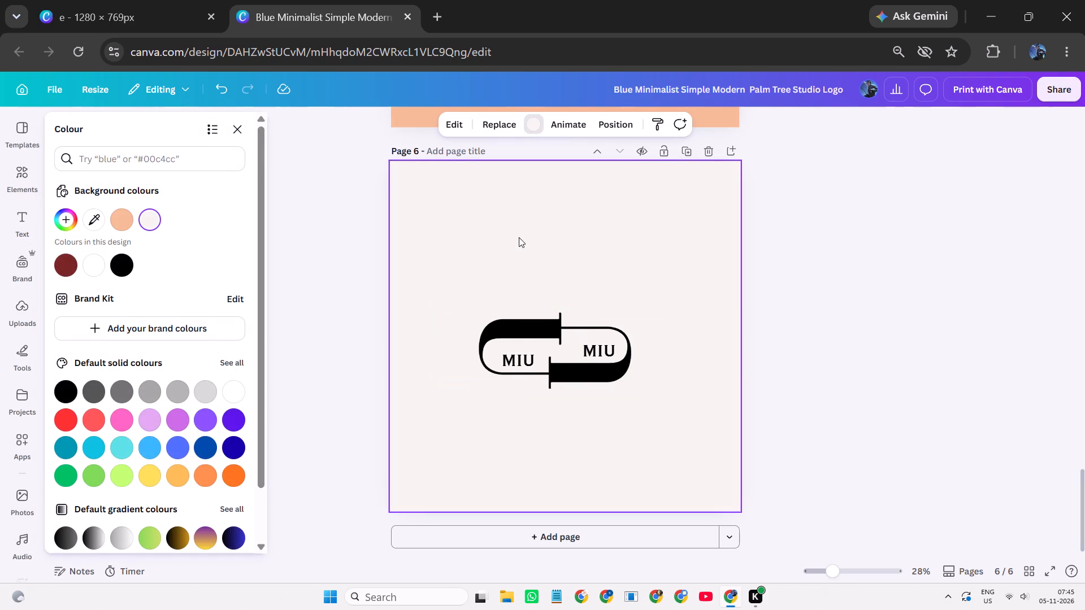
click(525, 173)
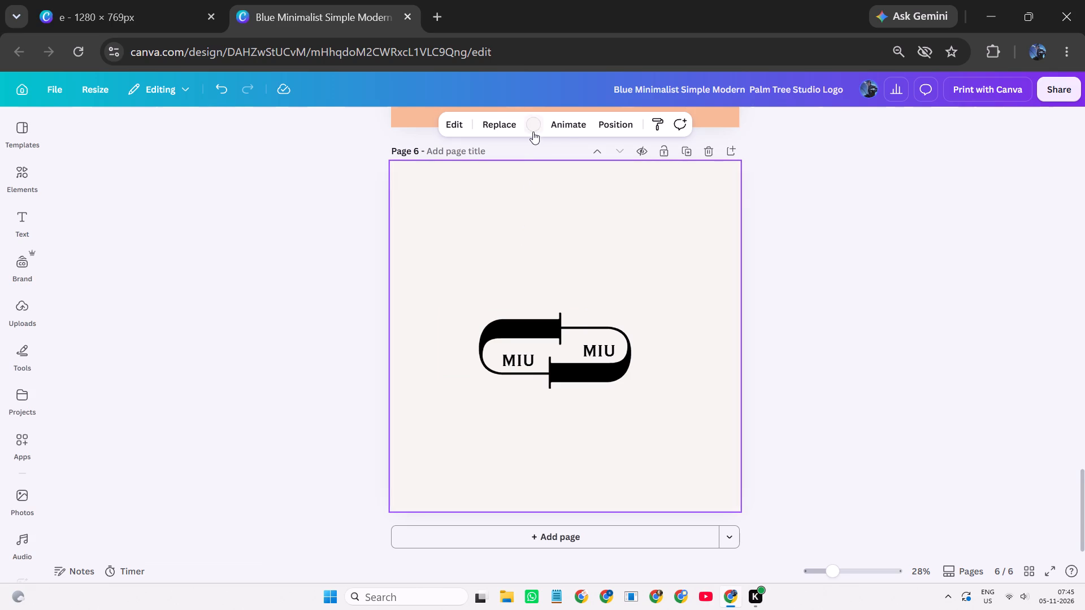
click(533, 132)
click(113, 223)
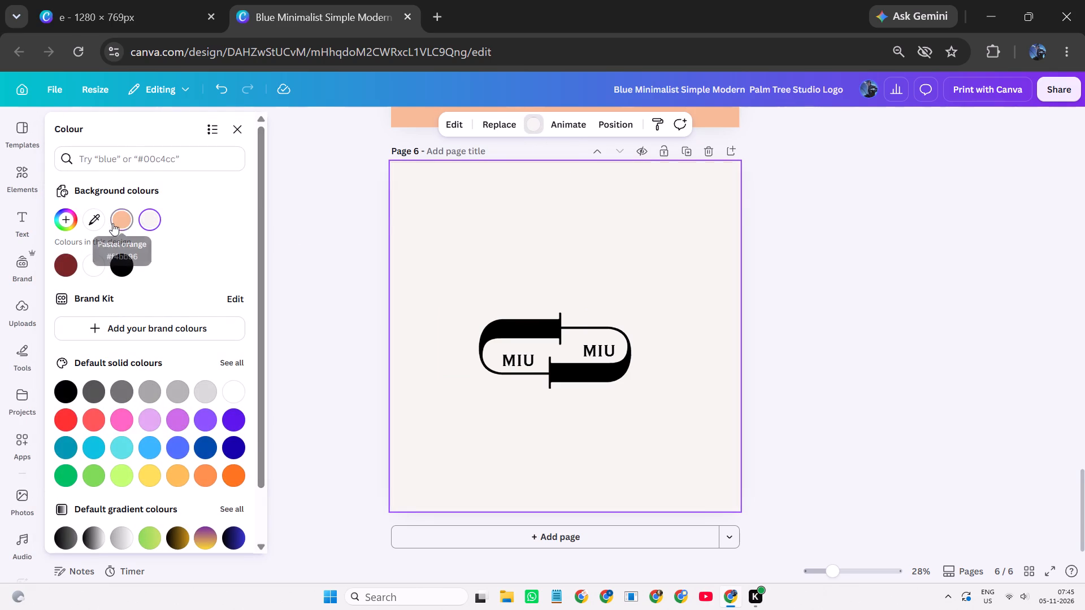
click(441, 437)
Recolour the whole pill logo on page 6, both shapes and both MIU texts, in the design's dark red.
drag(603, 395, 597, 382)
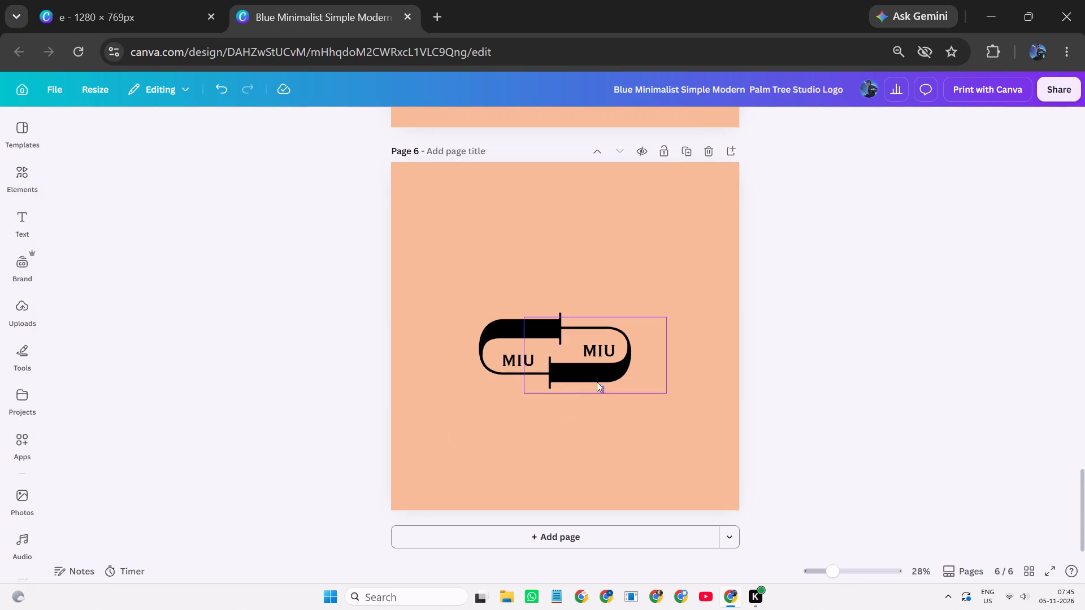
drag(597, 382, 535, 350)
double_click(535, 350)
click(550, 435)
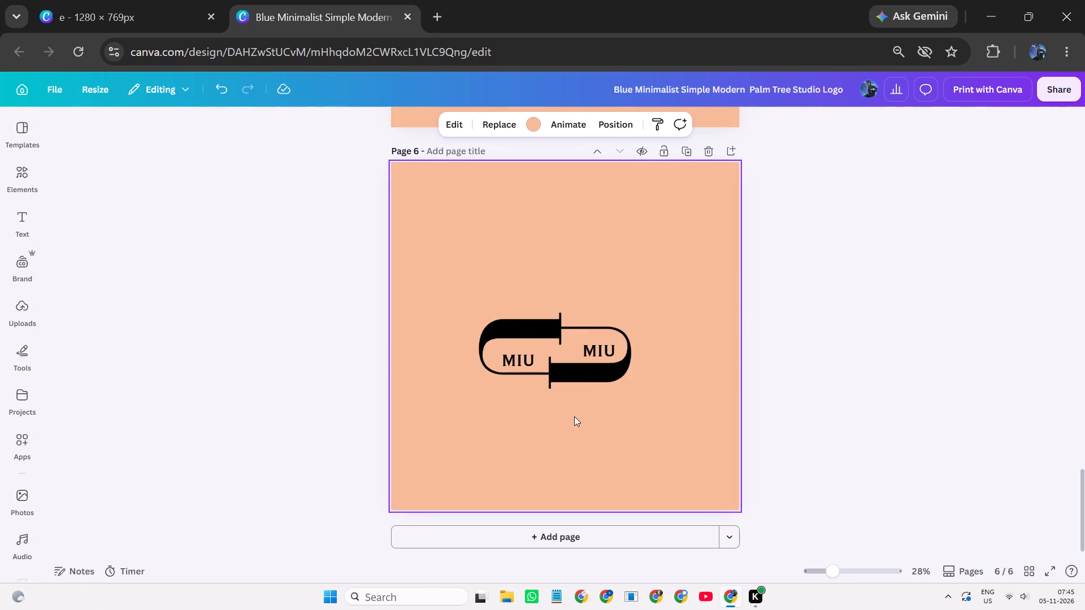
drag(575, 416, 489, 350)
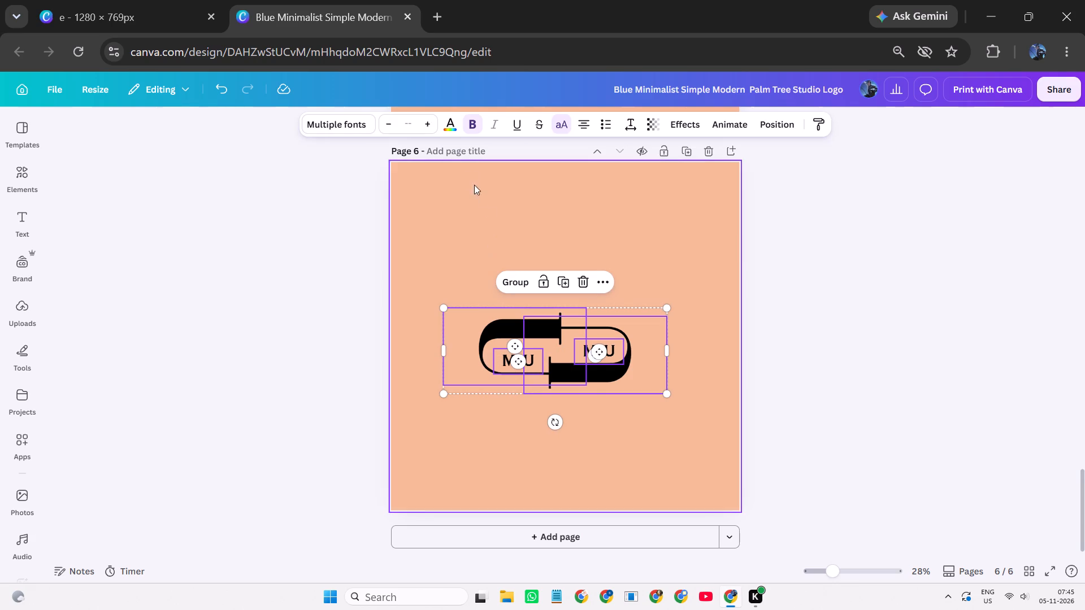
click(454, 127)
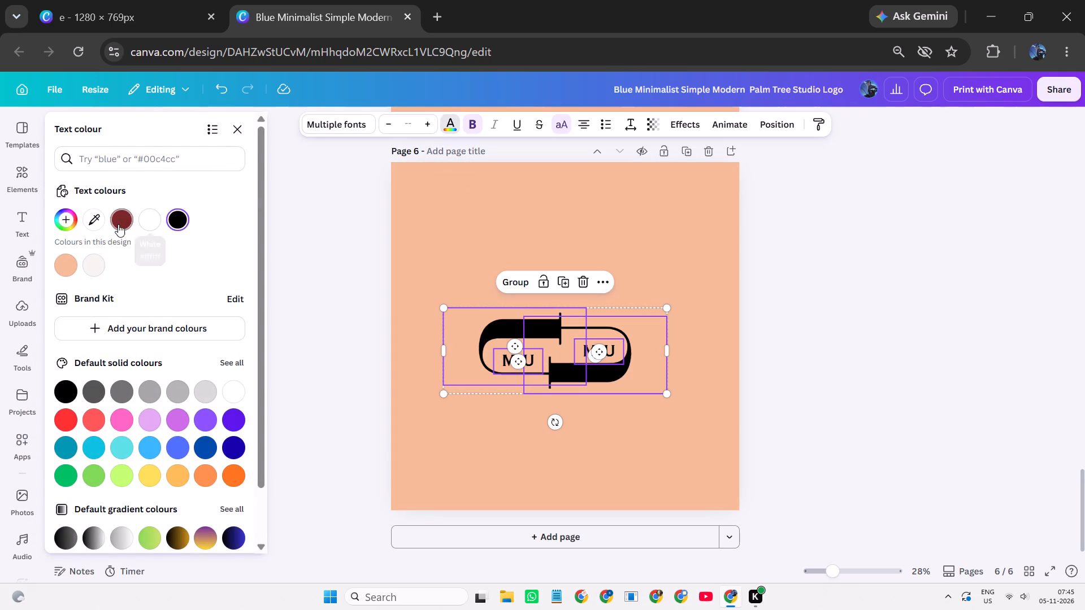
click(116, 225)
double_click(453, 402)
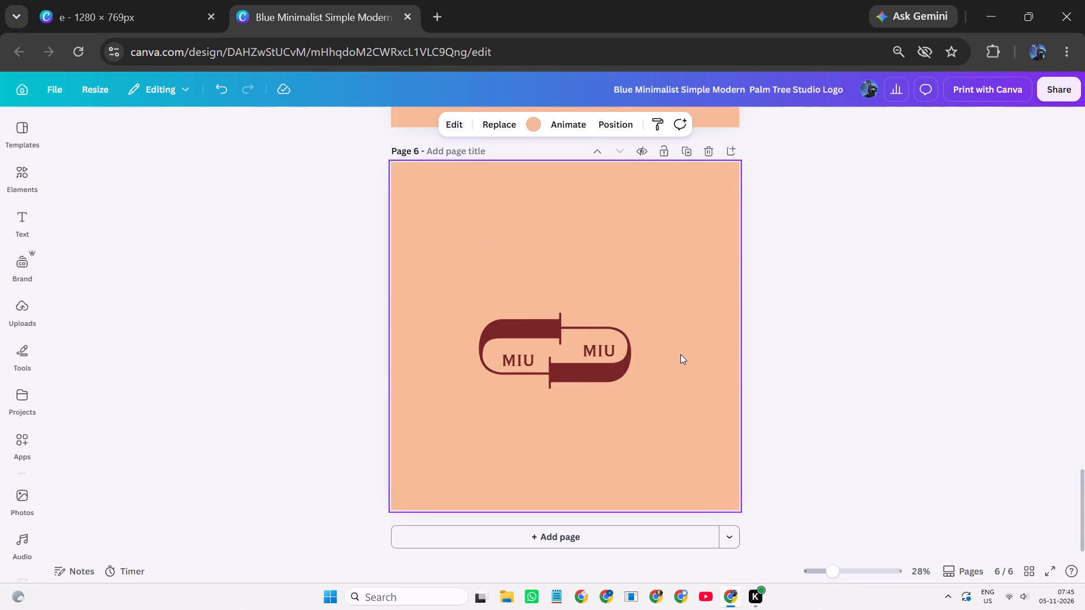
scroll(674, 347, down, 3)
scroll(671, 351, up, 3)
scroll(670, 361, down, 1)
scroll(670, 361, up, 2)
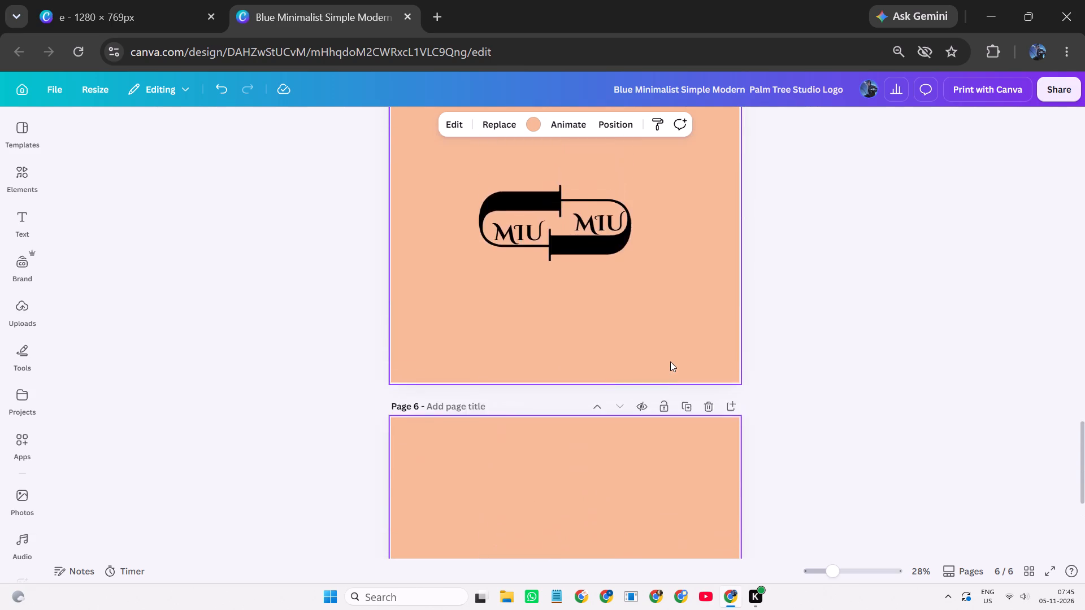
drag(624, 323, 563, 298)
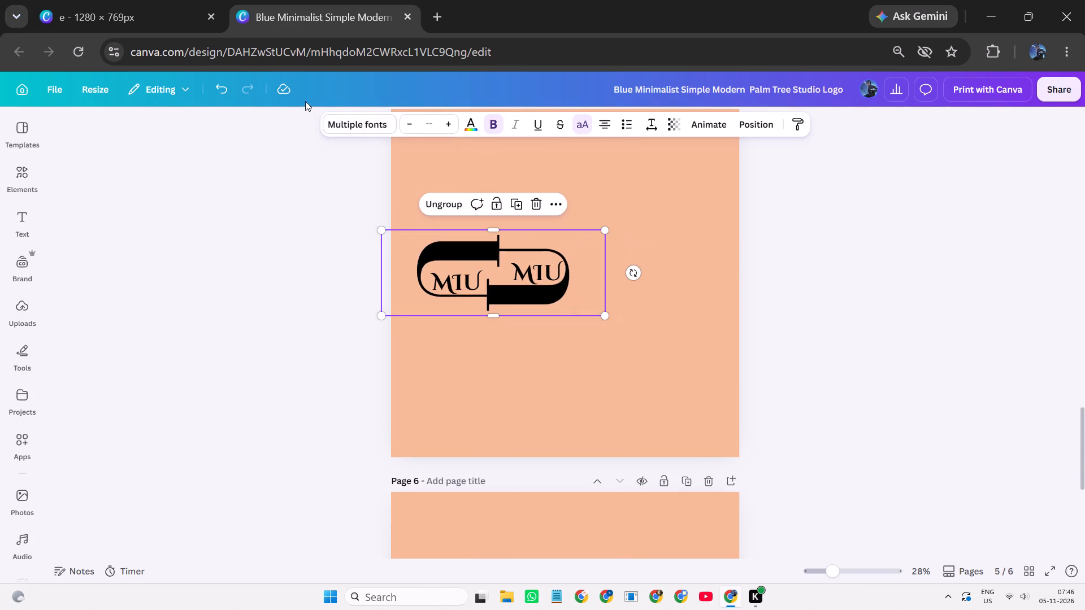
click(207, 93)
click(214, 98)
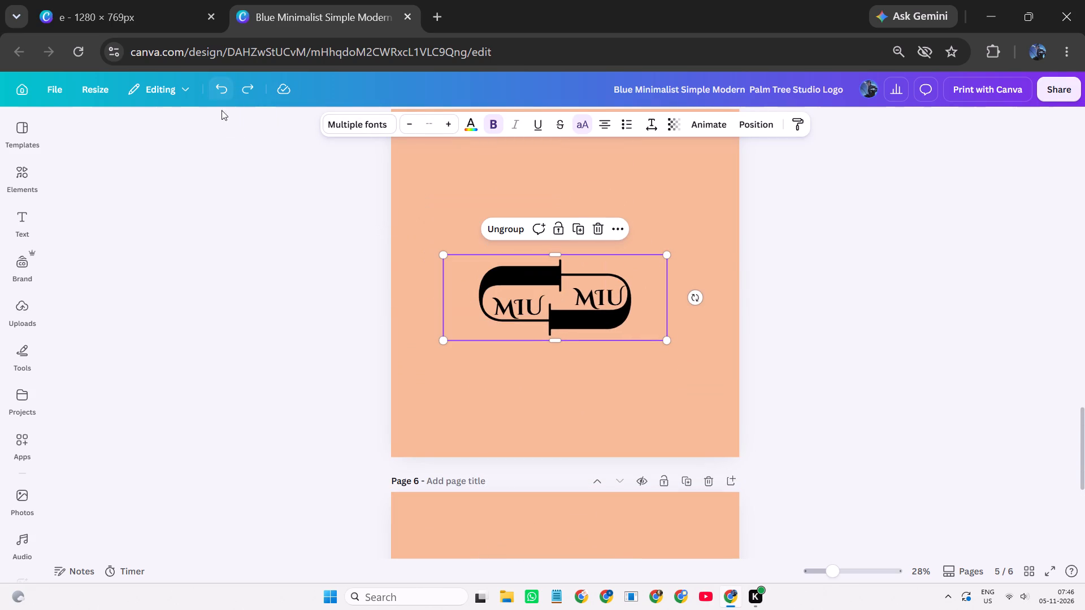
Recolour the grouped pill logo with decorative MIU lettering on page 5 in the design's dark red.
click(544, 357)
drag(615, 373, 522, 239)
click(473, 123)
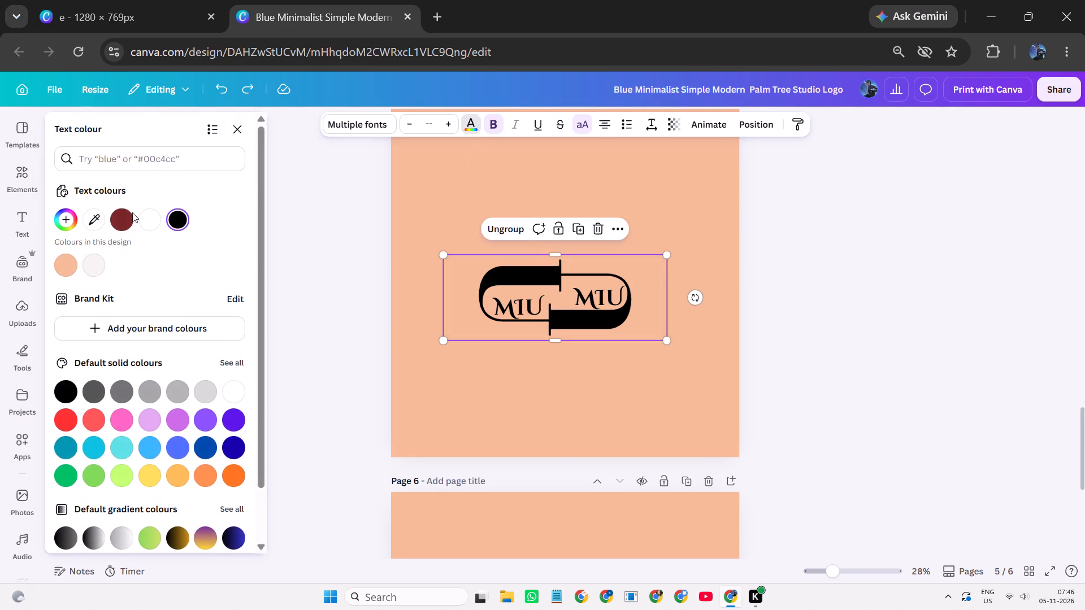
click(128, 219)
double_click(244, 208)
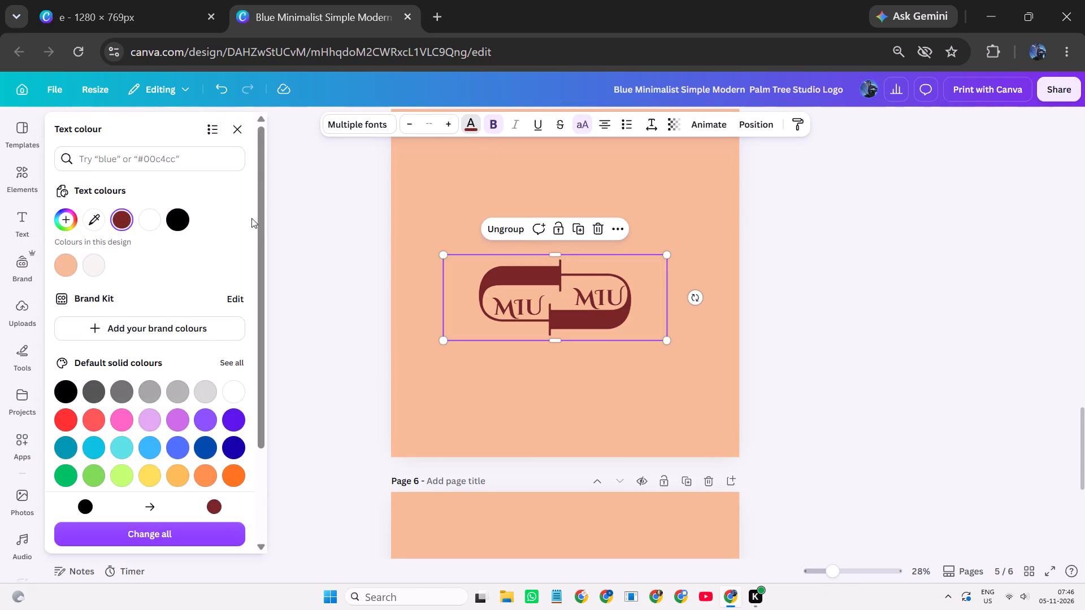
triple_click(263, 237)
click(270, 234)
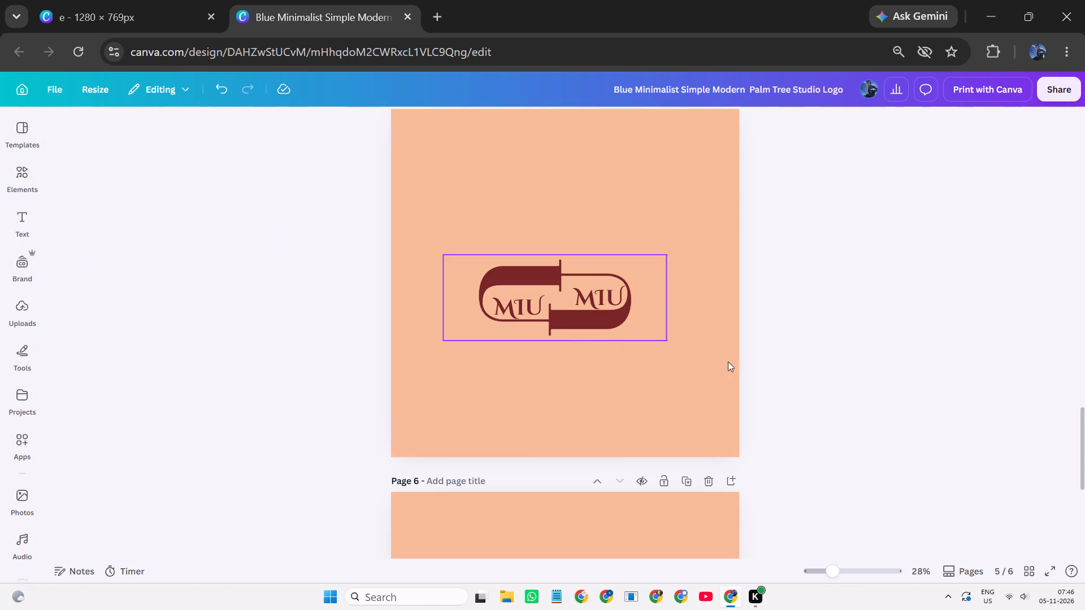
click(850, 395)
Delete page 1, the light draft page with the black M monogram under the MIU MIU heading.
scroll(849, 386, down, 5)
scroll(844, 392, up, 5)
scroll(842, 395, down, 3)
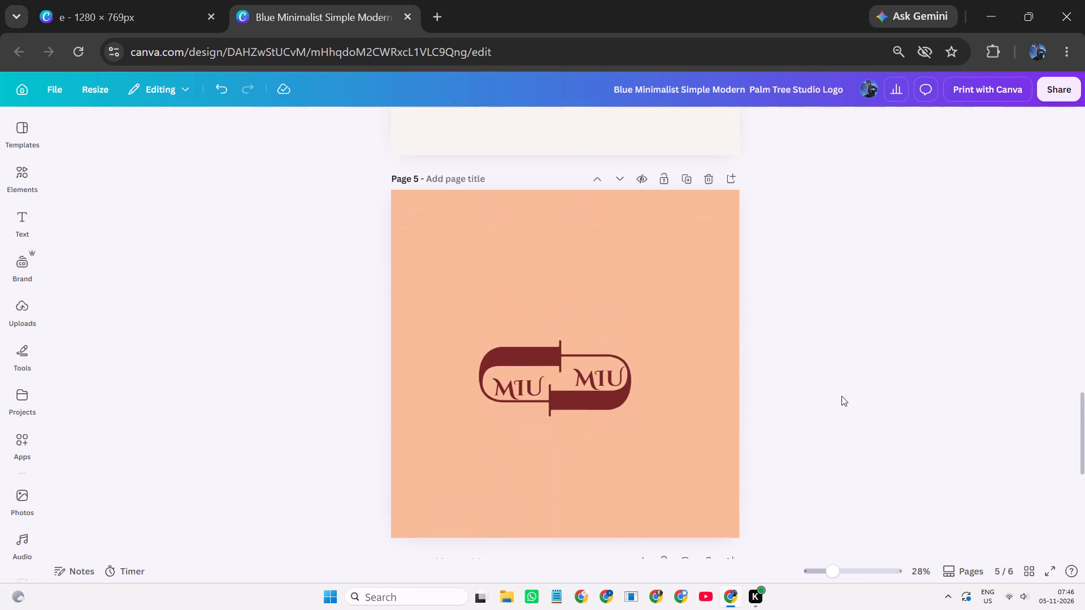
scroll(841, 396, down, 4)
scroll(837, 400, up, 8)
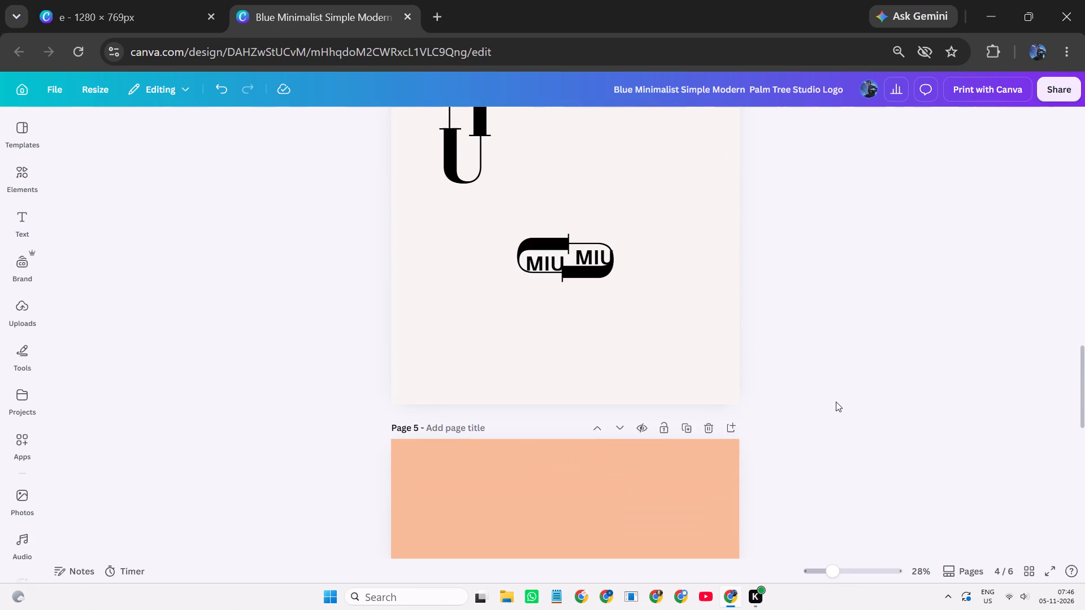
scroll(836, 402, up, 4)
scroll(835, 403, down, 1)
scroll(835, 403, up, 7)
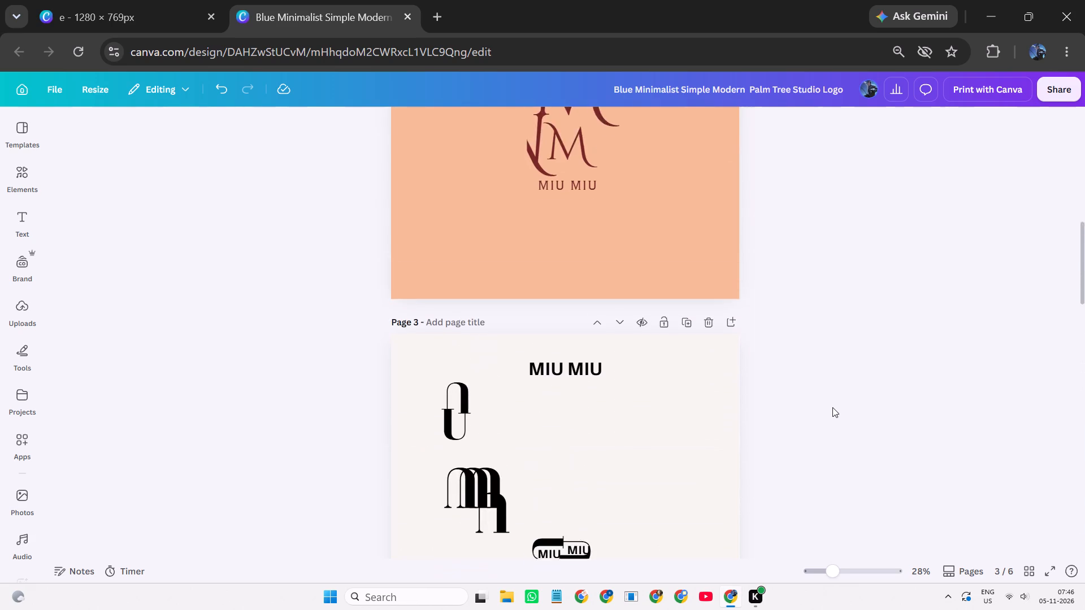
scroll(832, 407, up, 4)
scroll(831, 411, down, 3)
scroll(831, 411, up, 3)
scroll(822, 418, down, 2)
scroll(821, 425, up, 3)
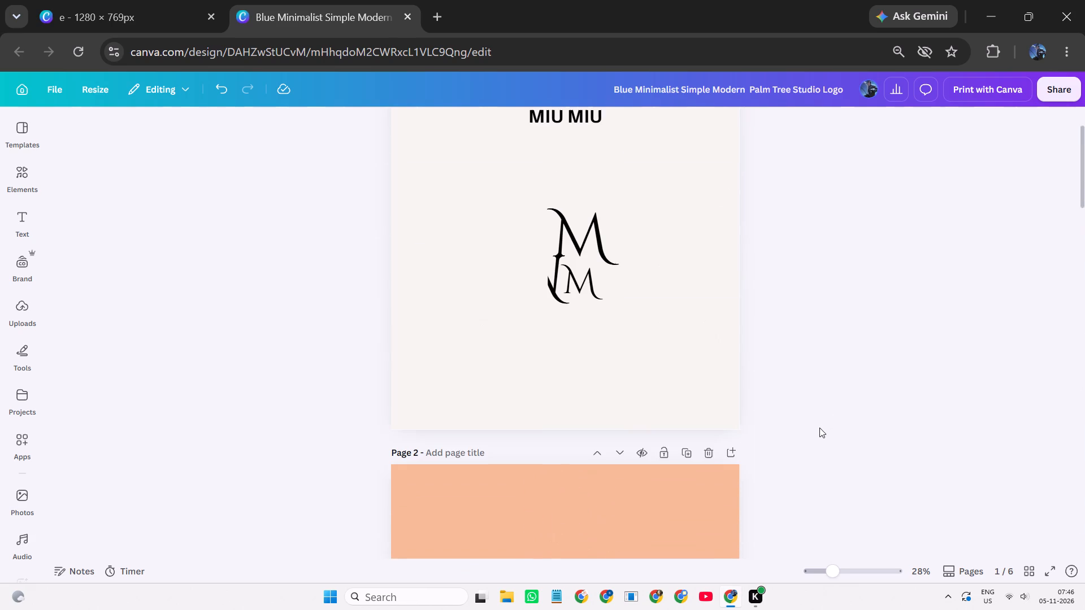
click(705, 141)
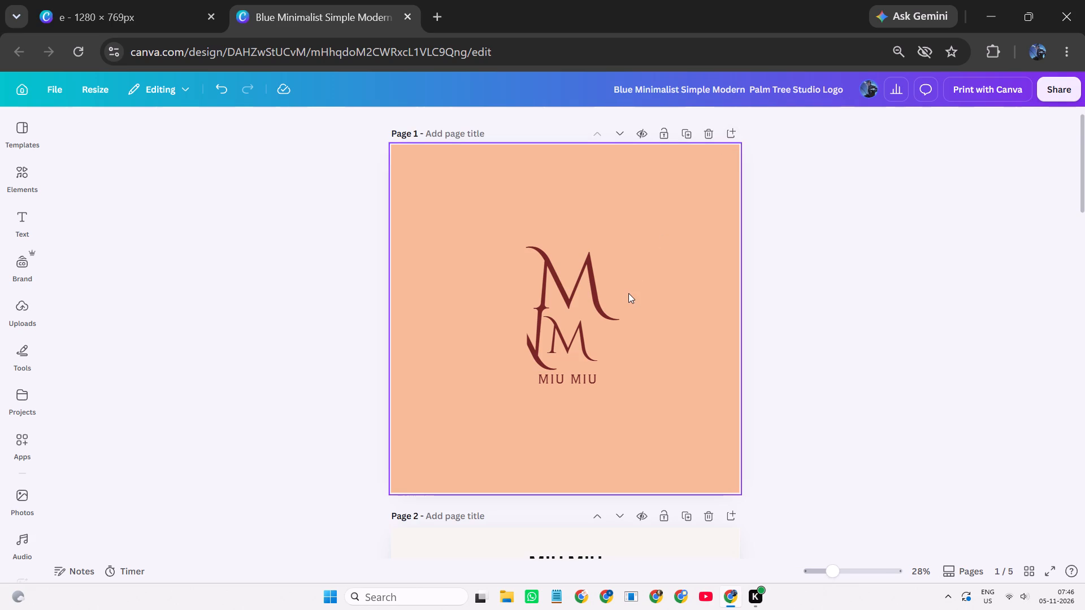
Look through all five pages, comparing the dark red logos on pastel orange with the remaining light draft pages.
scroll(616, 311, down, 9)
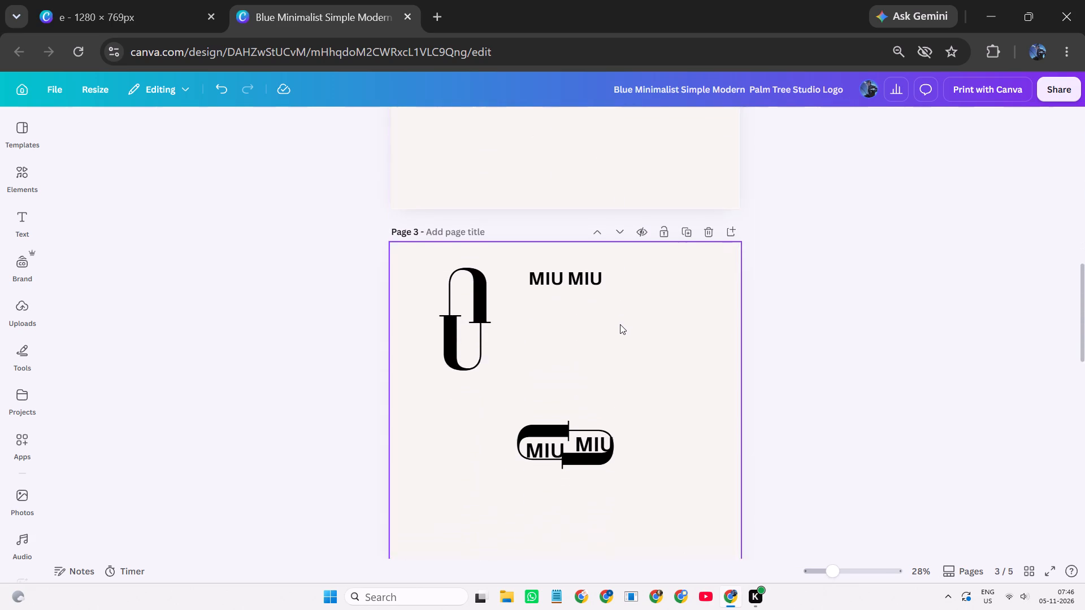
scroll(620, 324, down, 2)
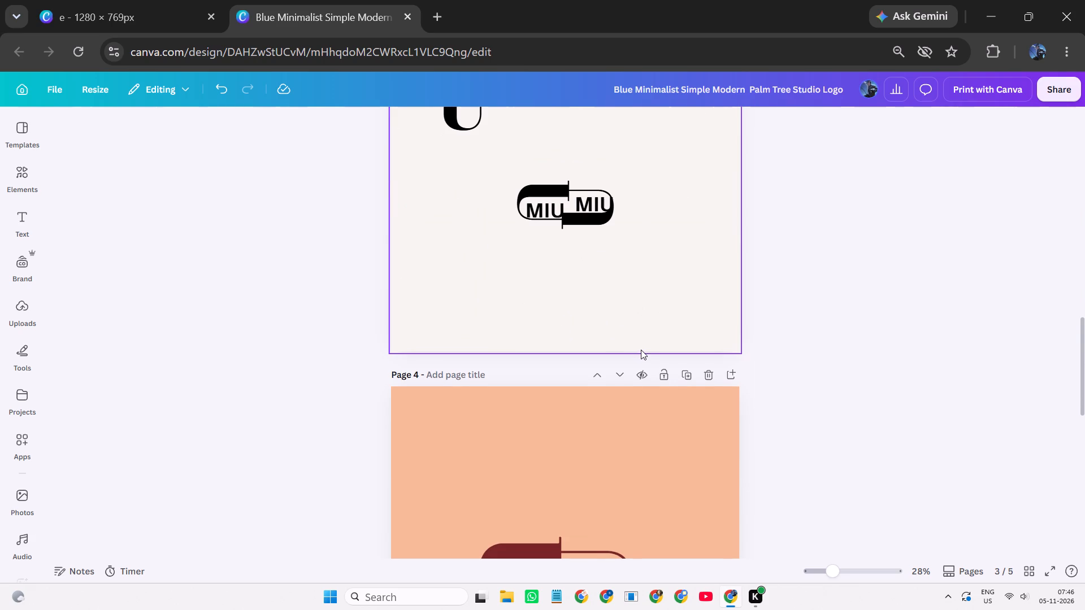
scroll(649, 359, down, 3)
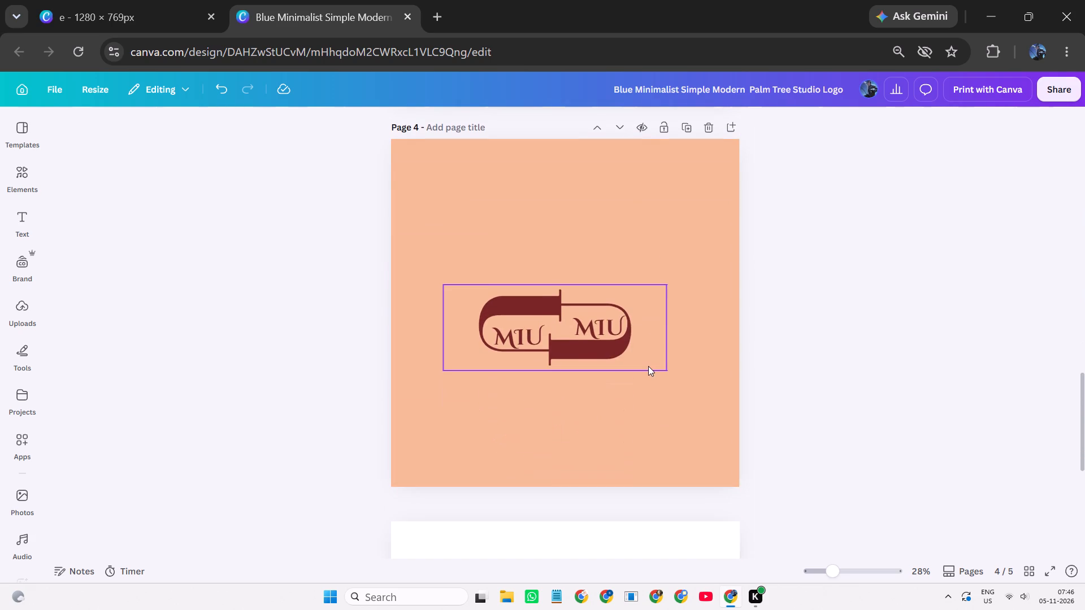
scroll(646, 387, down, 7)
scroll(643, 404, up, 6)
scroll(643, 406, down, 2)
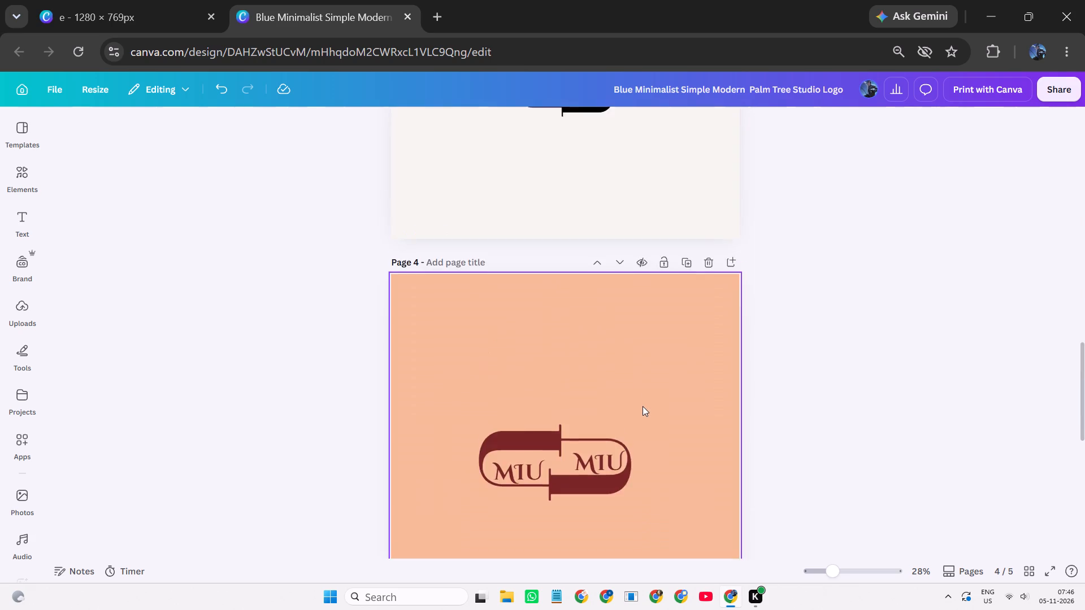
scroll(643, 406, down, 4)
scroll(643, 406, up, 13)
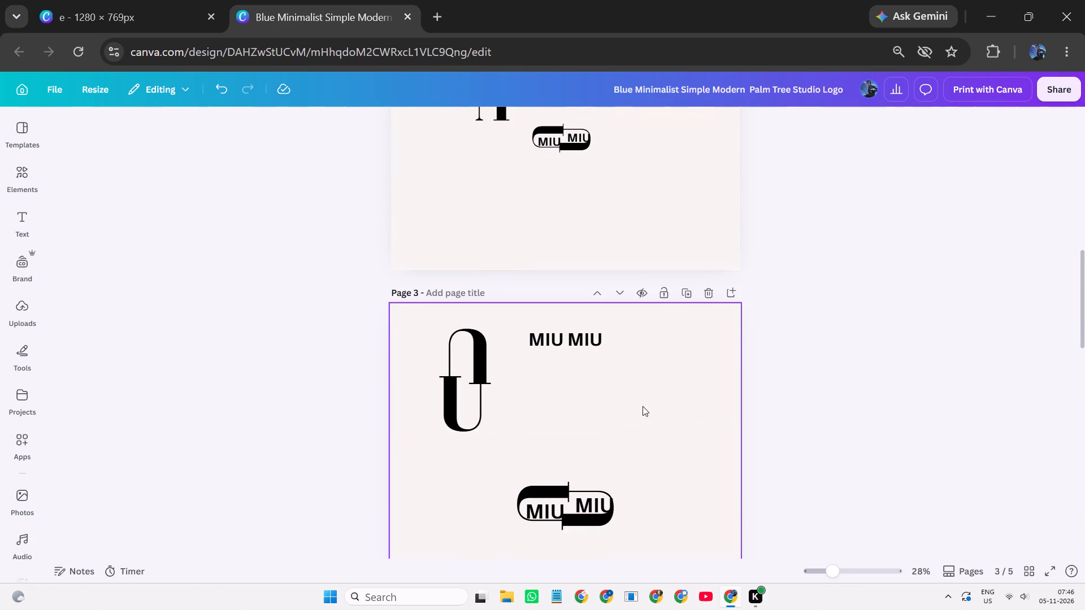
scroll(643, 406, up, 4)
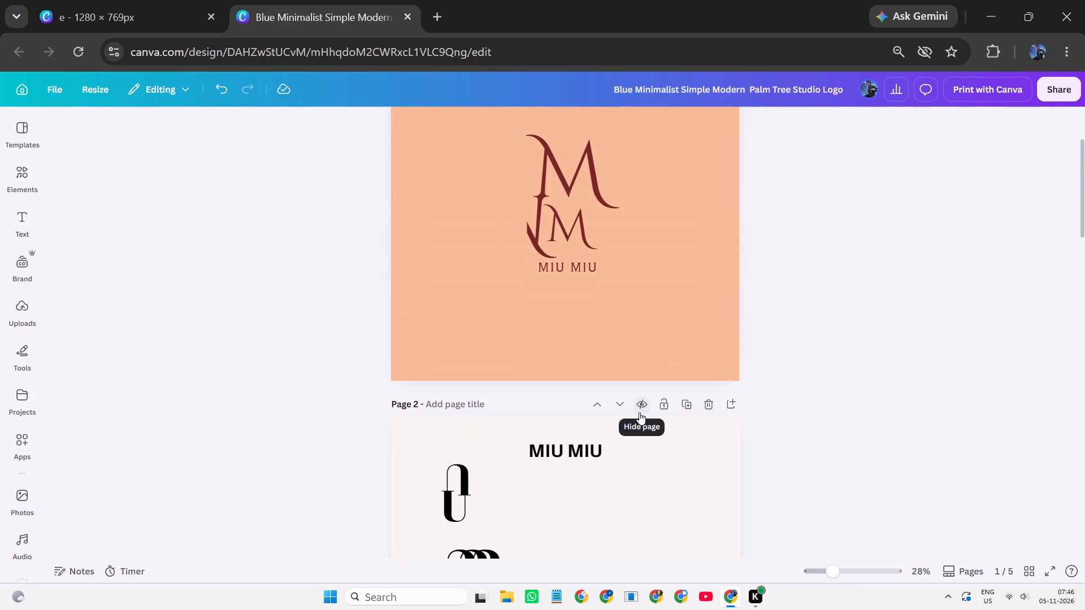
scroll(639, 412, up, 4)
scroll(639, 412, down, 18)
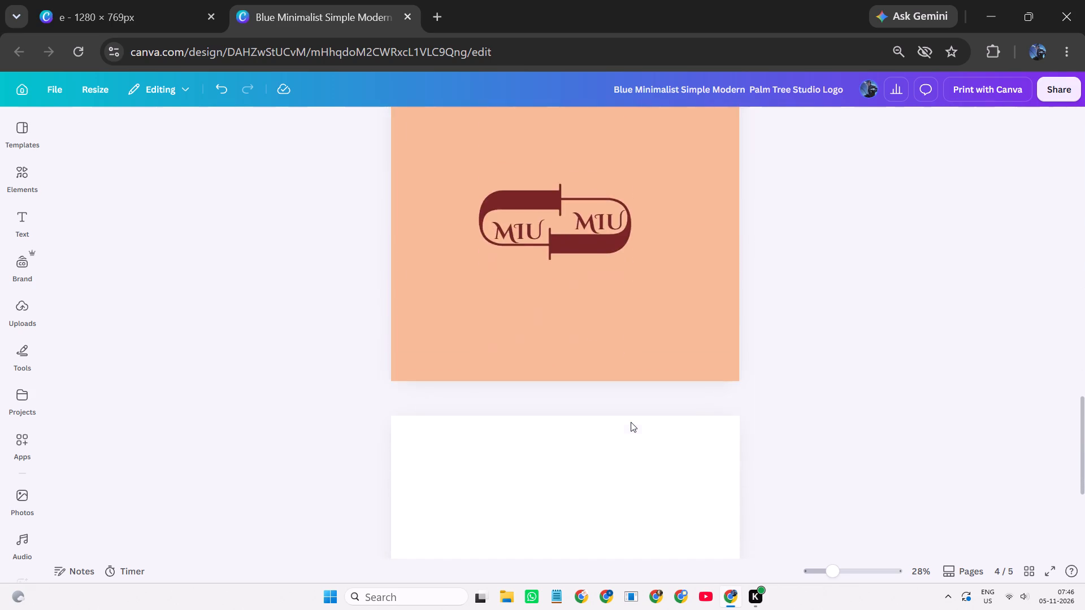
scroll(631, 422, down, 2)
scroll(631, 422, up, 5)
scroll(631, 422, down, 6)
click(637, 405)
click(639, 404)
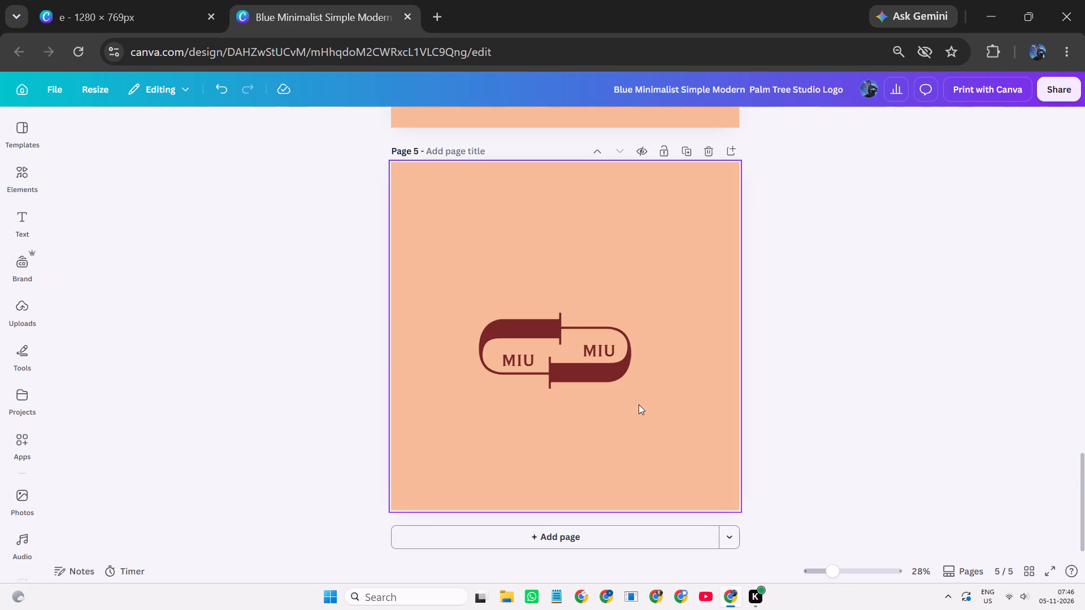
scroll(639, 404, up, 5)
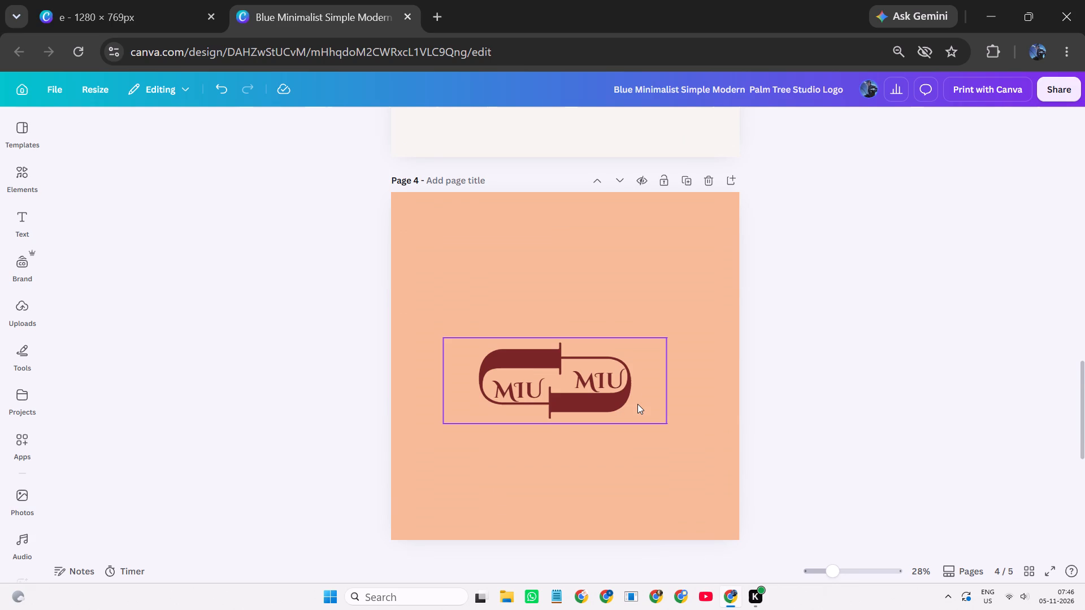
scroll(641, 398, down, 10)
drag(637, 393, 631, 394)
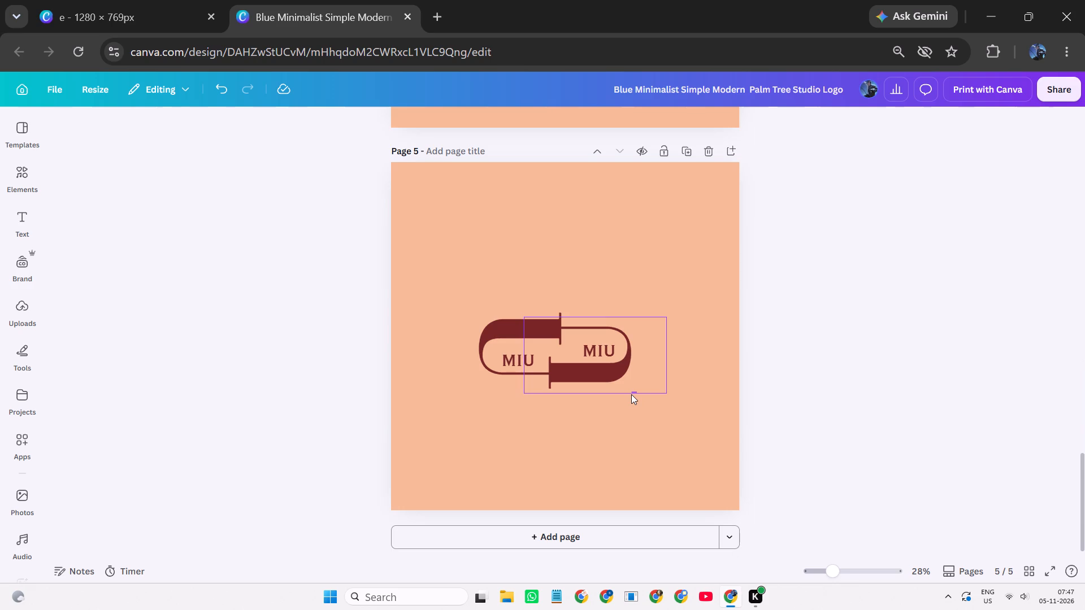
drag(631, 394, 627, 375)
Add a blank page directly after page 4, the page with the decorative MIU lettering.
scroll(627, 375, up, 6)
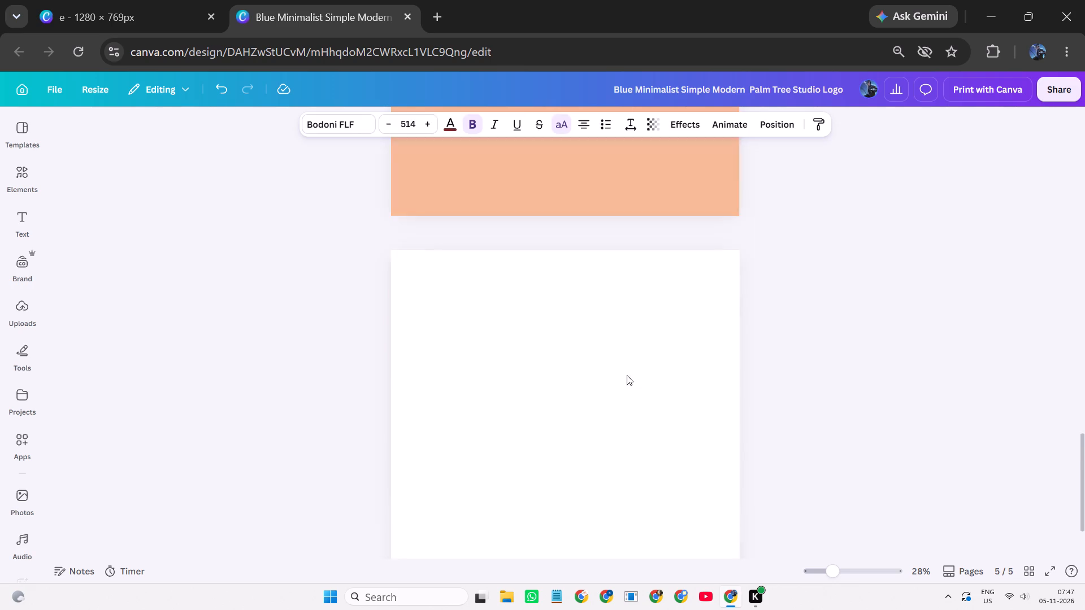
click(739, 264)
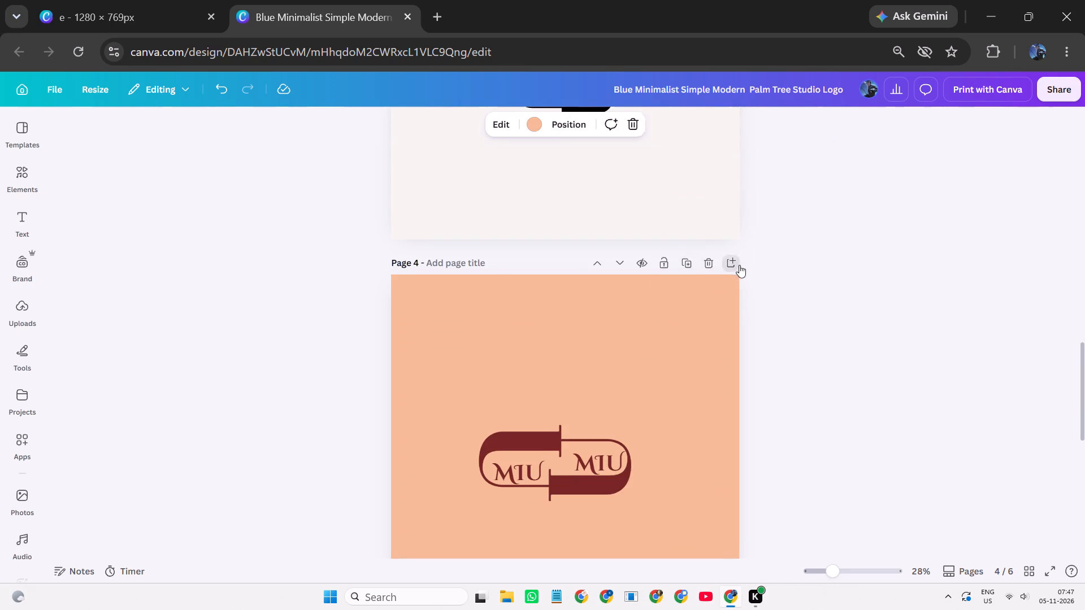
Delete page 2, the light draft page with the overlapping black arch shapes and the small MIU MIU pill.
scroll(759, 323, down, 5)
scroll(759, 323, up, 3)
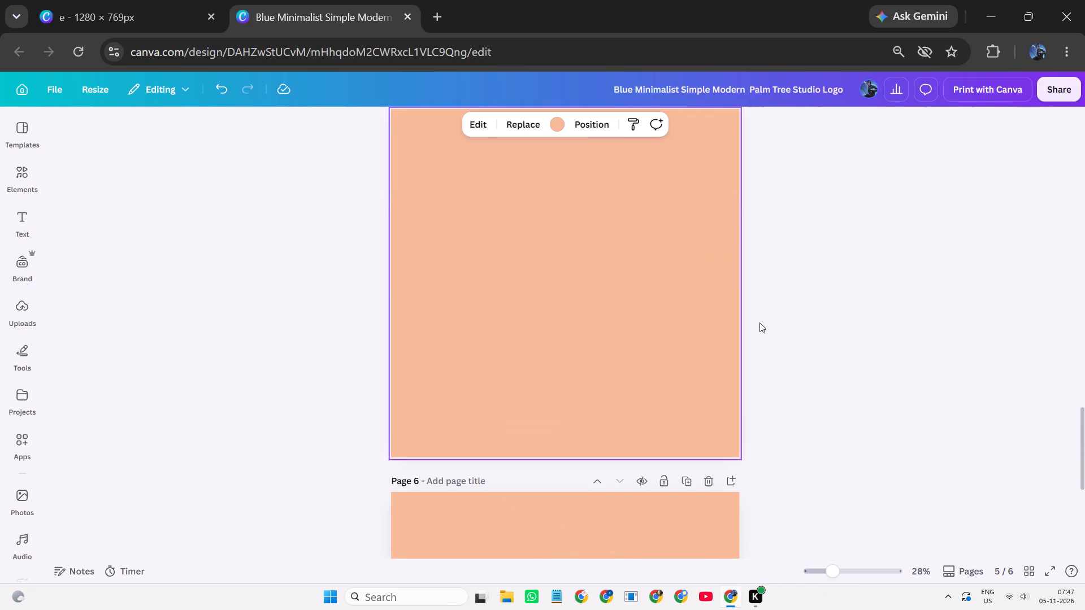
scroll(759, 323, down, 11)
scroll(761, 319, up, 6)
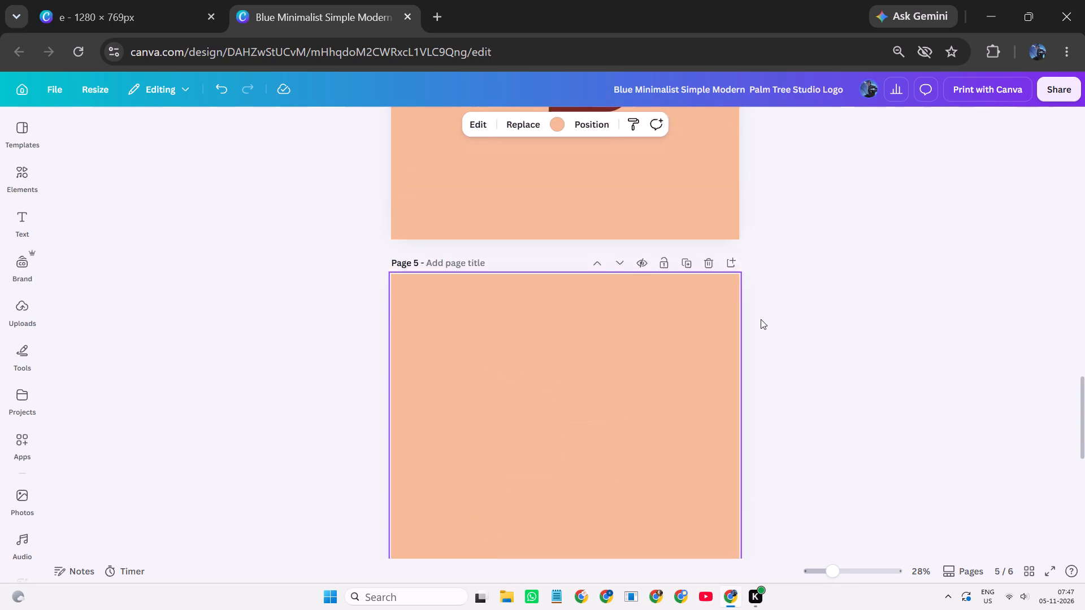
scroll(761, 319, up, 18)
scroll(761, 317, up, 5)
scroll(761, 317, down, 11)
scroll(761, 317, up, 2)
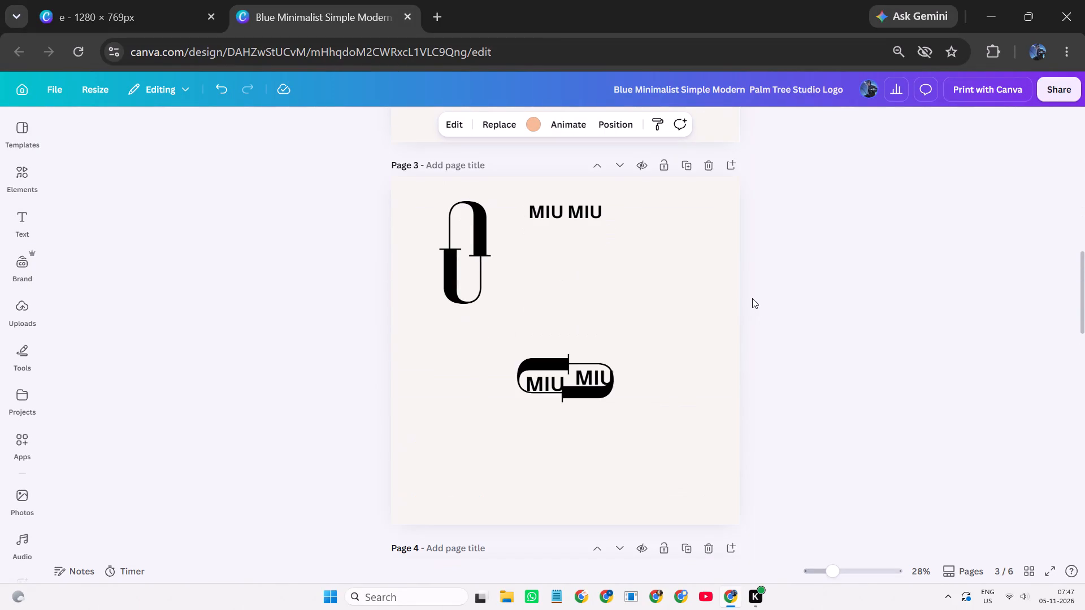
scroll(752, 298, up, 3)
scroll(751, 298, down, 3)
scroll(751, 298, up, 5)
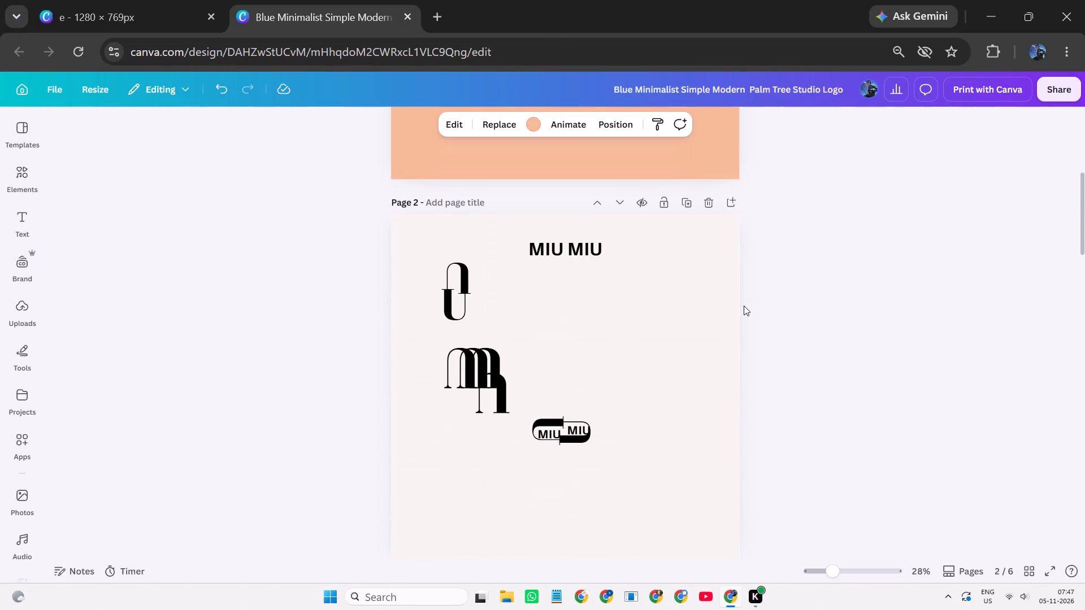
scroll(744, 308, down, 5)
scroll(744, 311, up, 4)
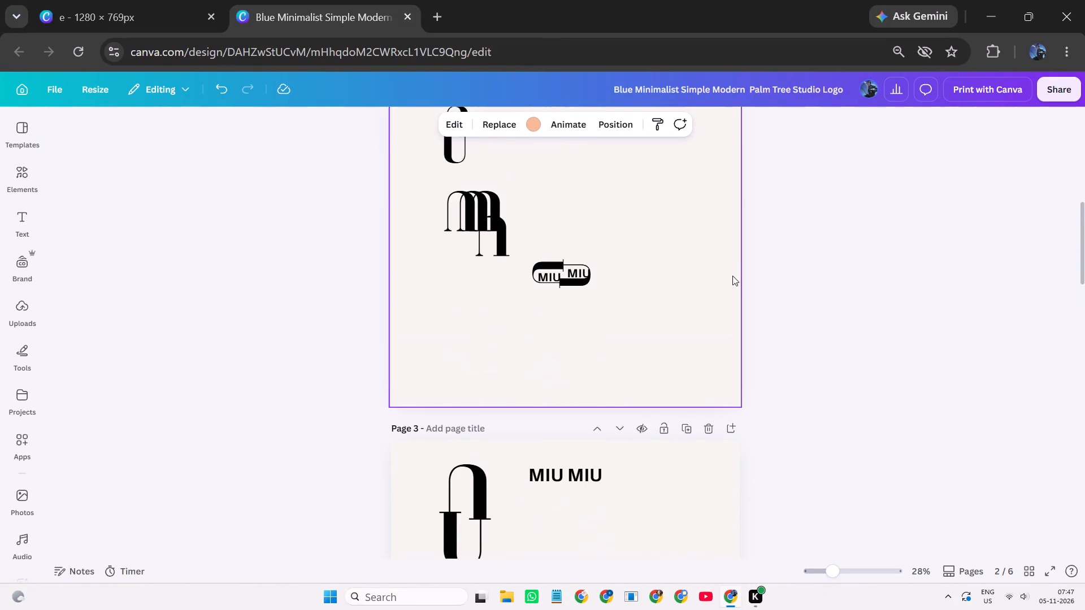
scroll(732, 276, up, 1)
click(708, 208)
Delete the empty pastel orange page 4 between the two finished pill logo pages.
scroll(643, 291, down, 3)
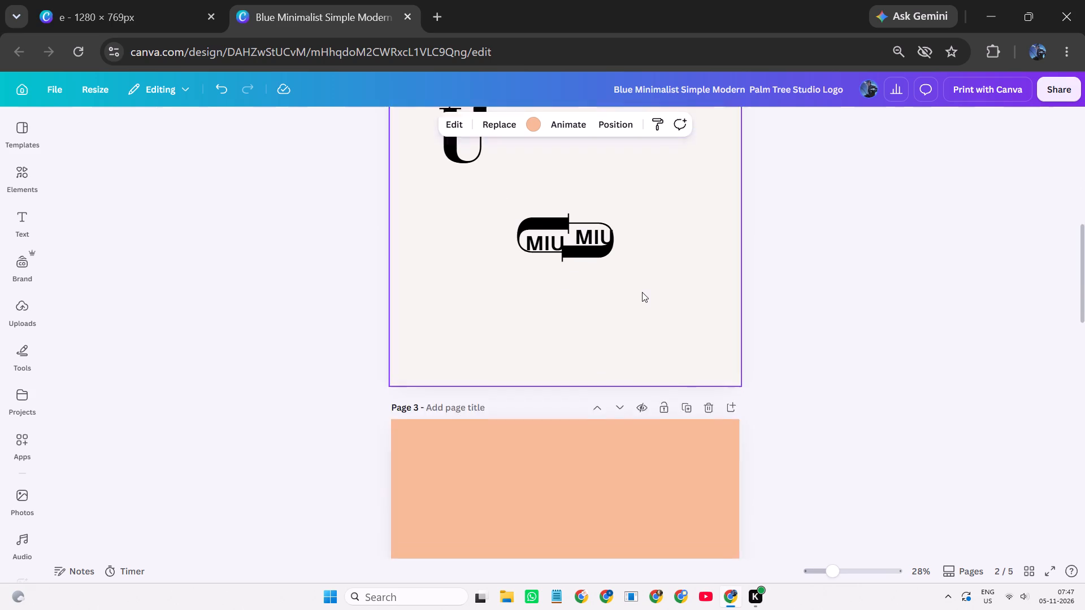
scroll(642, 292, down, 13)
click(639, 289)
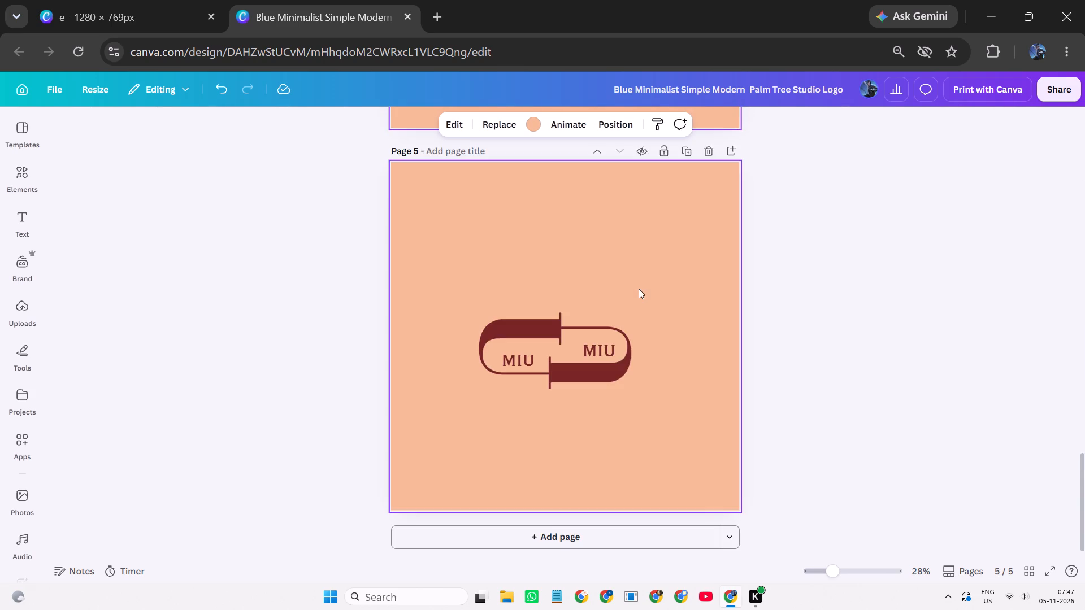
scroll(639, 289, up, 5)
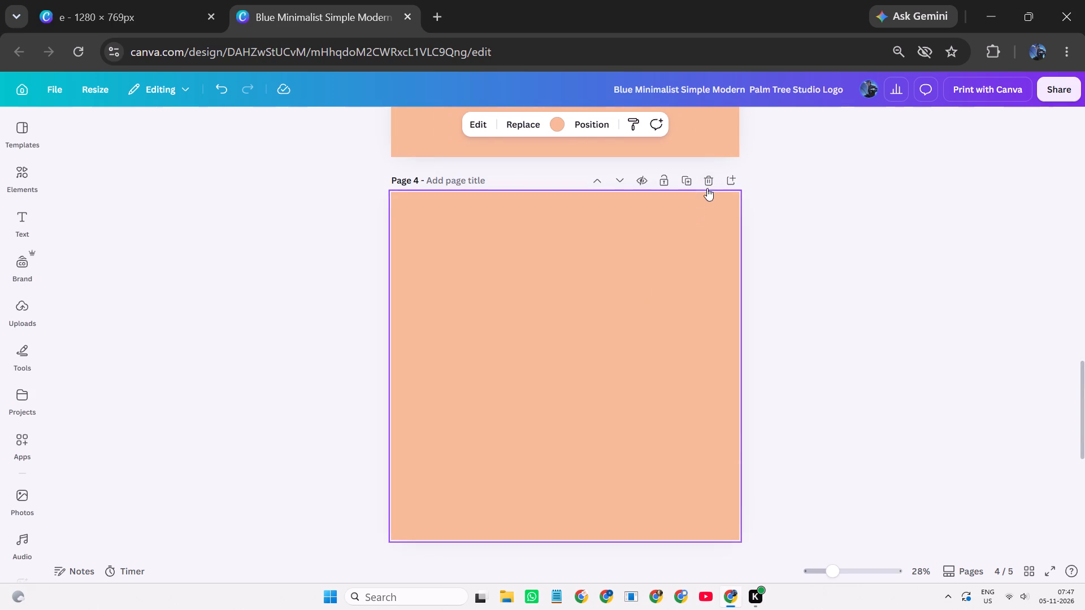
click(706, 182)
Look through the remaining pages from the M monogram on page 1 to the pill logo on page 4.
scroll(706, 182, down, 5)
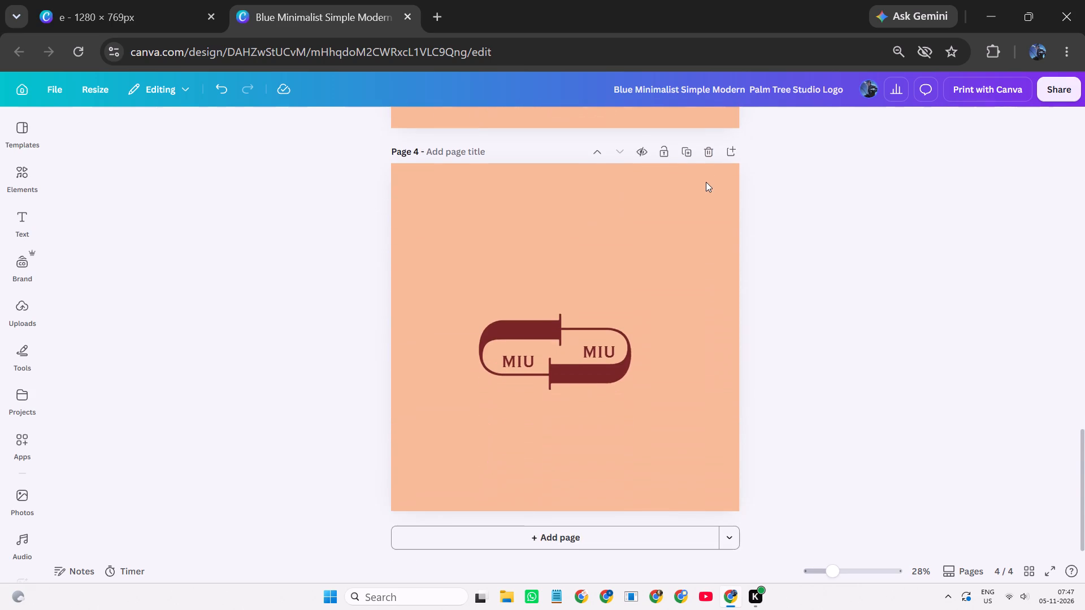
scroll(706, 182, down, 3)
scroll(706, 182, up, 15)
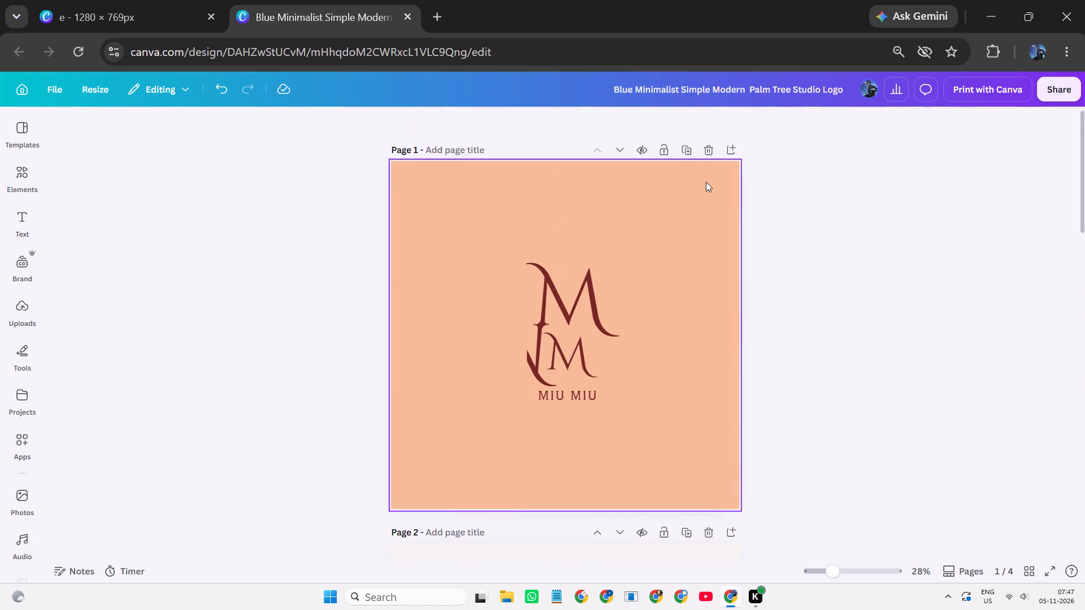
scroll(706, 182, up, 2)
scroll(706, 182, down, 16)
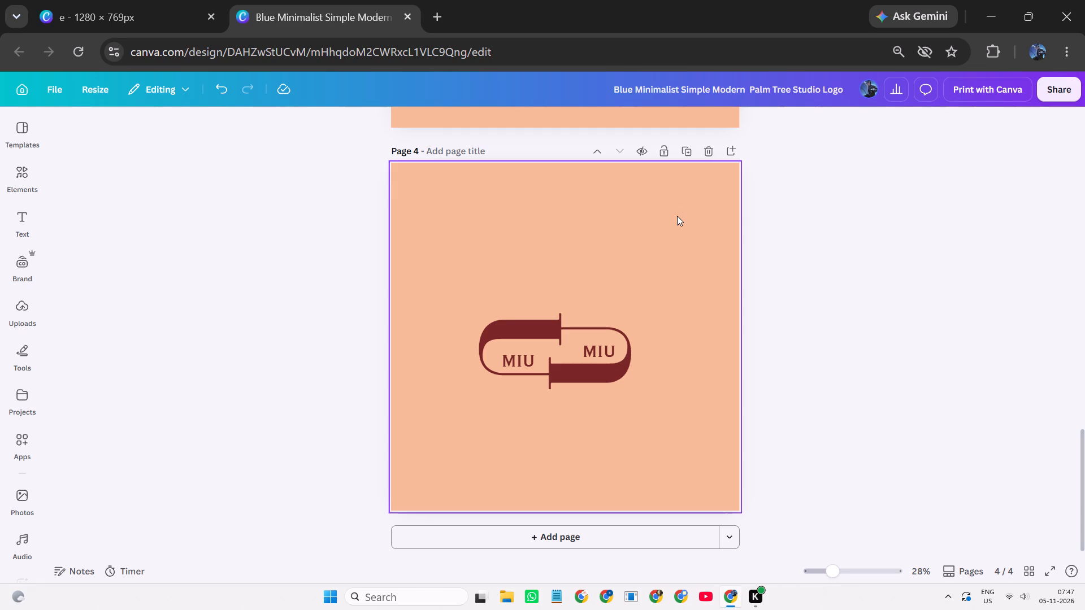
click(677, 216)
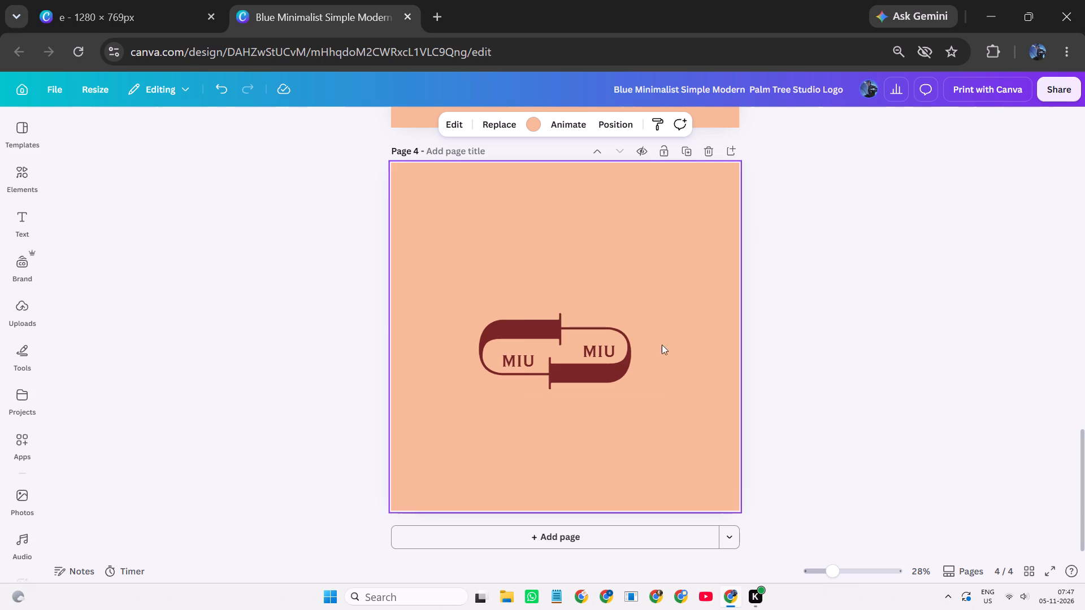
click(461, 414)
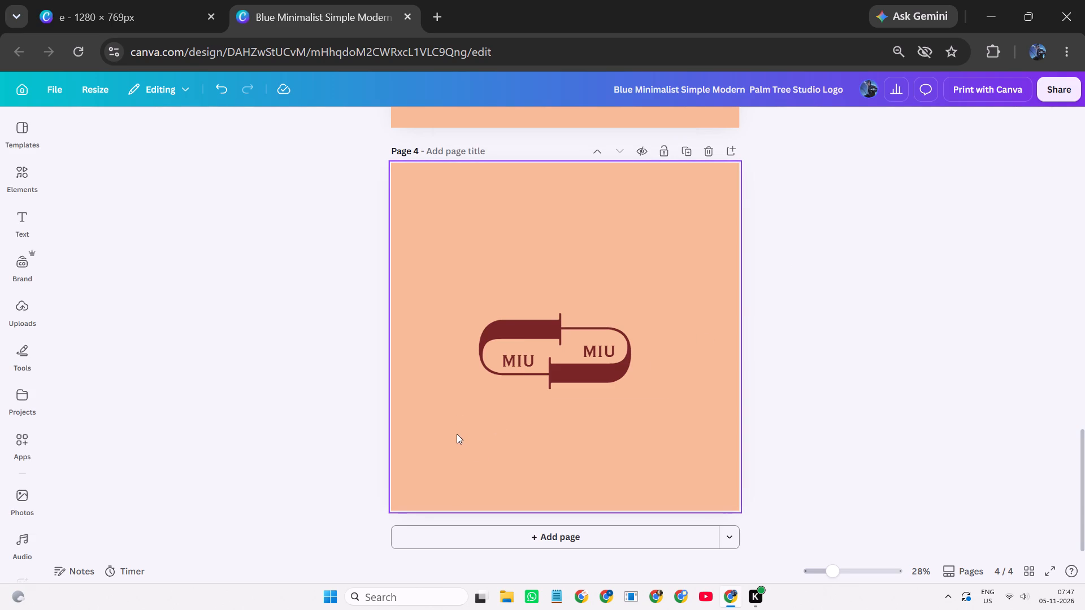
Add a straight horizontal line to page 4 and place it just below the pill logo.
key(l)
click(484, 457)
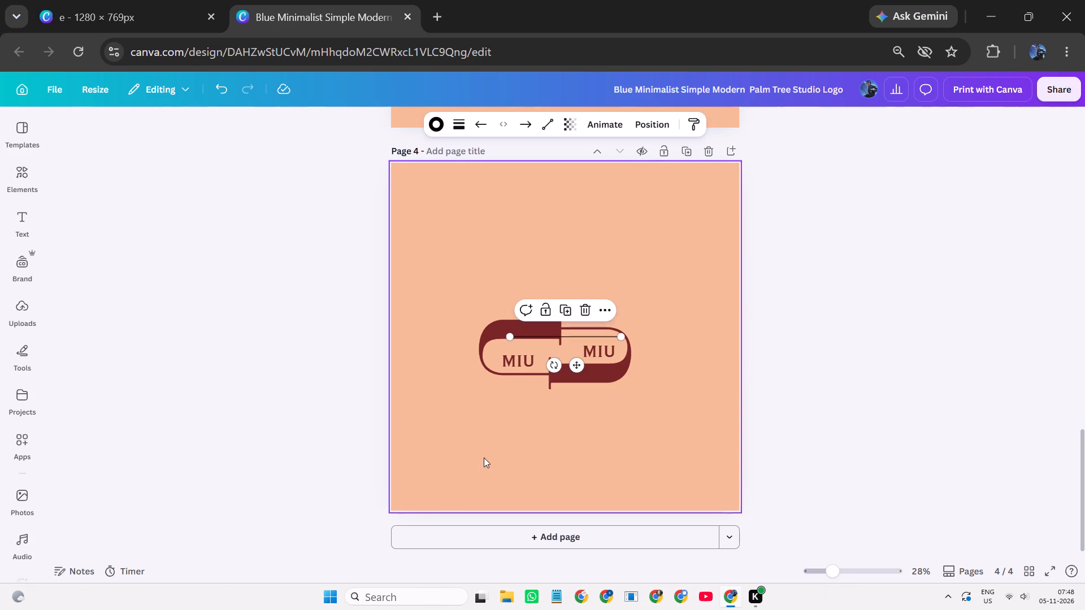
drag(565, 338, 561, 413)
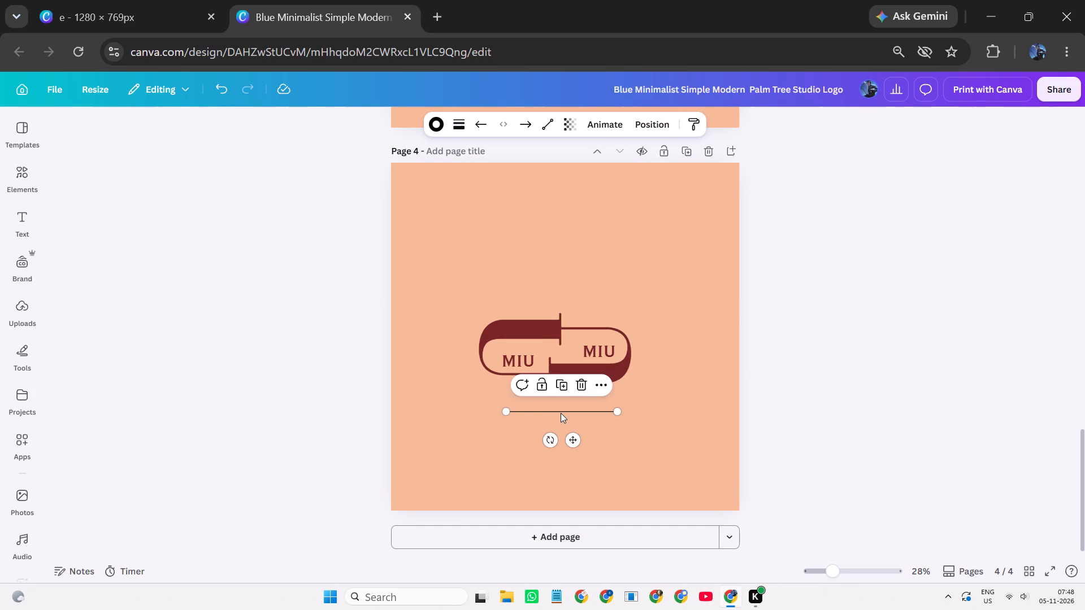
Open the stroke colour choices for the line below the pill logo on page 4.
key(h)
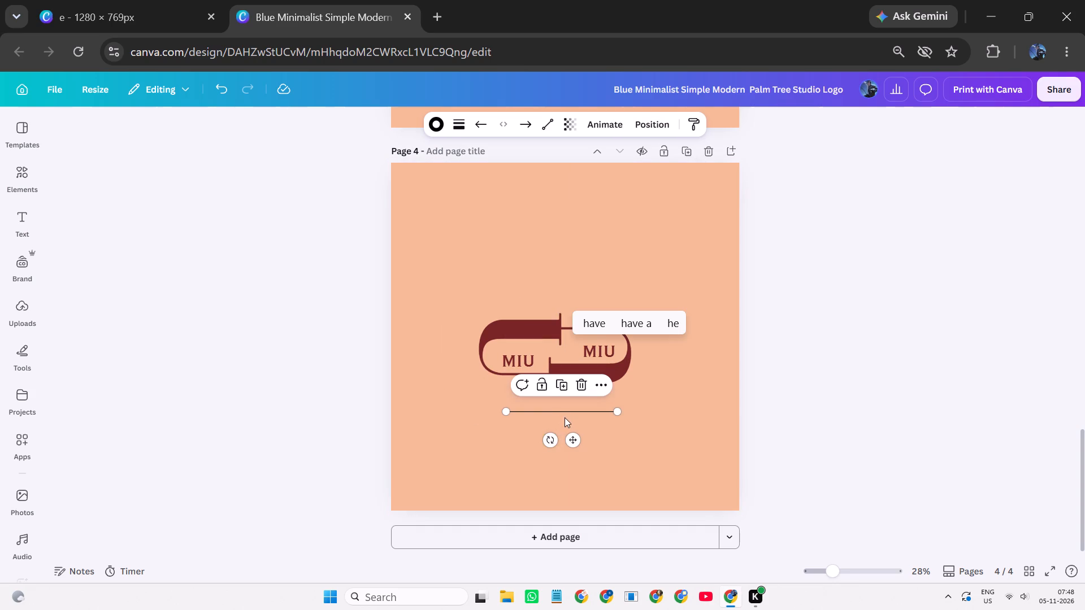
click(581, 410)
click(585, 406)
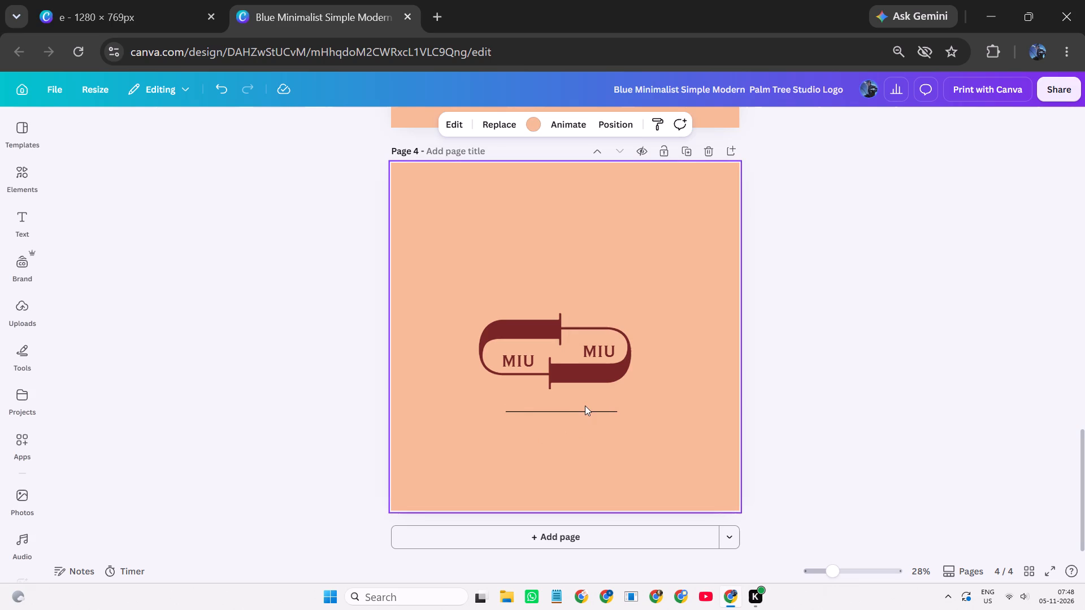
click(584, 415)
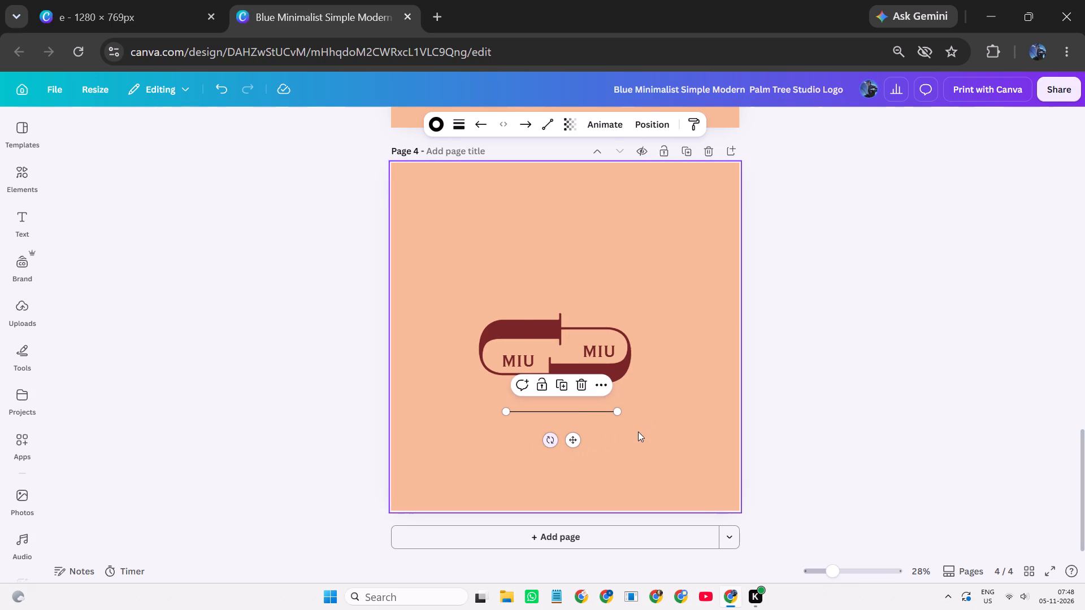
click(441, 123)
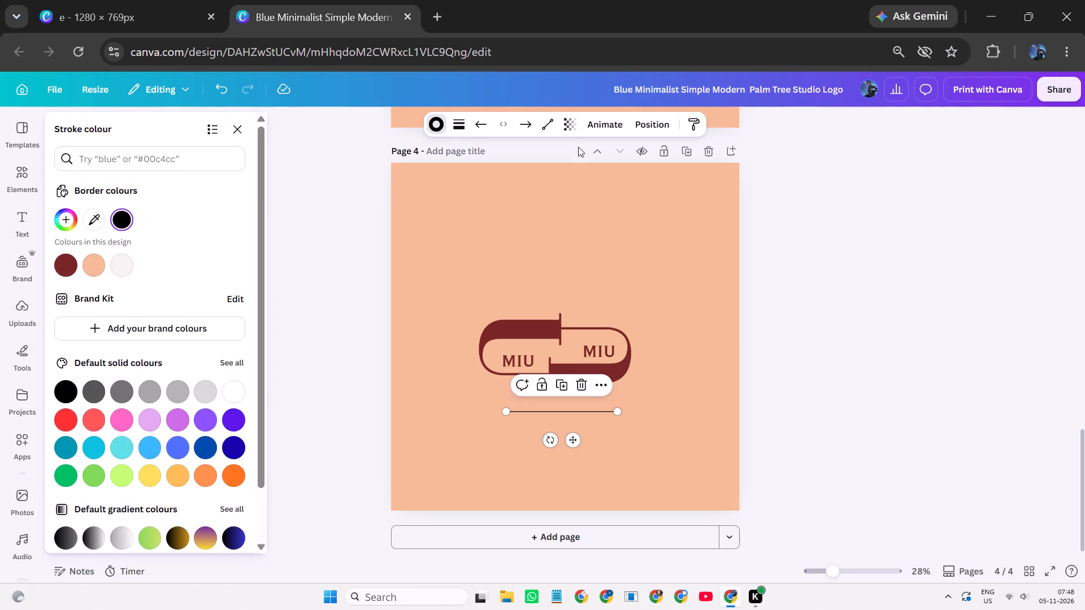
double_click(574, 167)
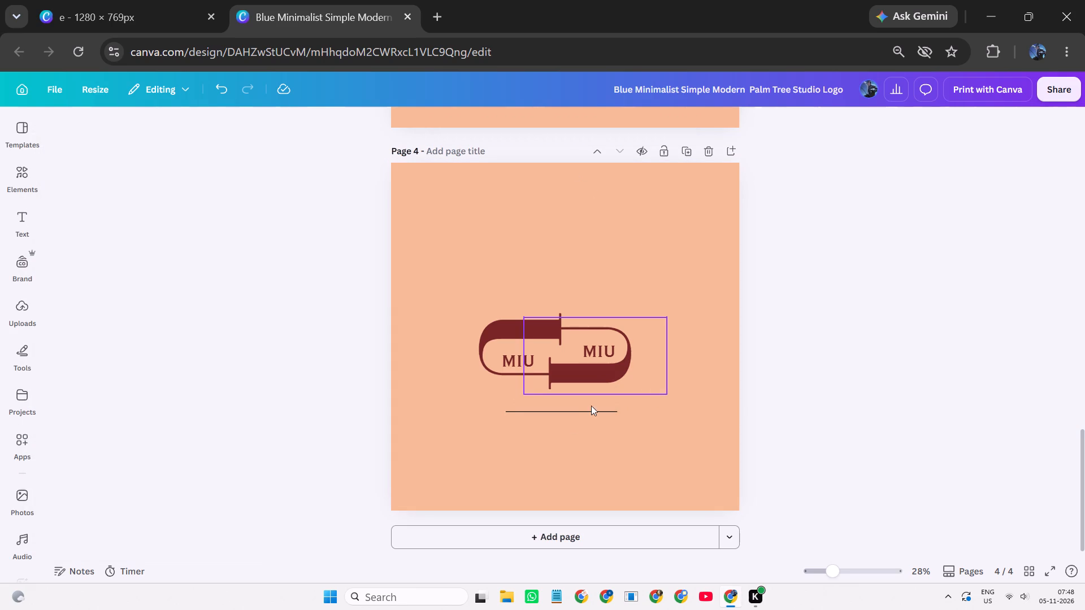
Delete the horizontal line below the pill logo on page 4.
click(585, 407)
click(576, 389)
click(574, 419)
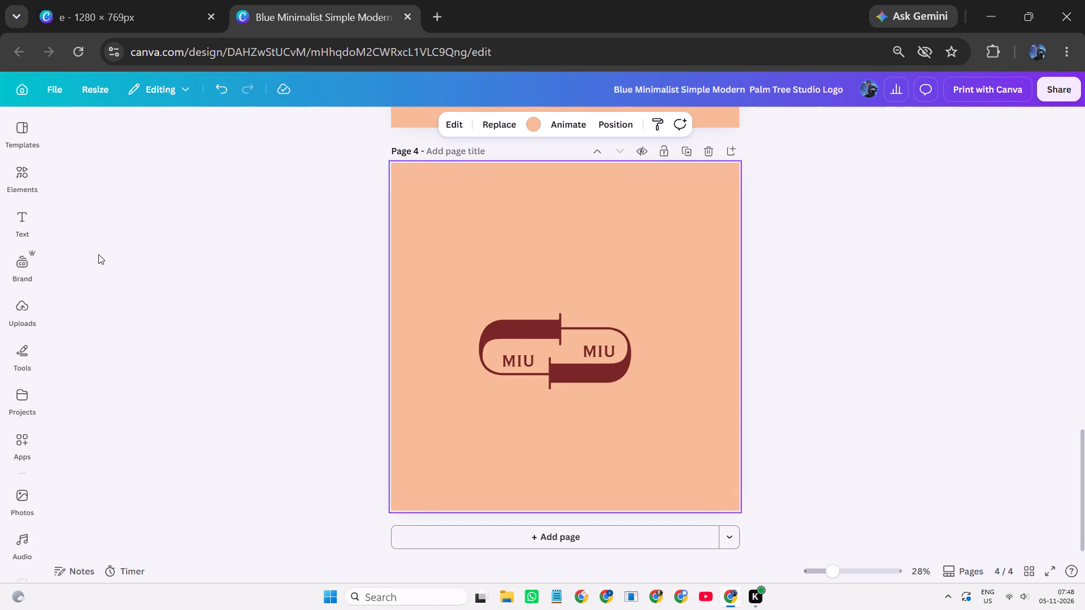
Add a body text box to page 4 and place it just below the pill logo.
click(14, 211)
click(159, 386)
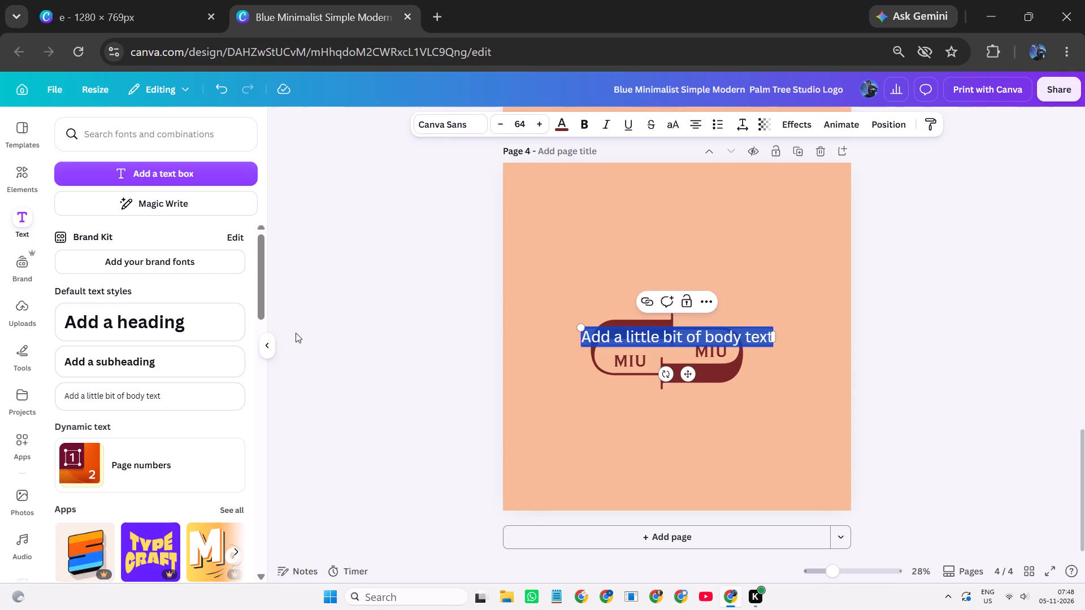
click(296, 333)
double_click(272, 354)
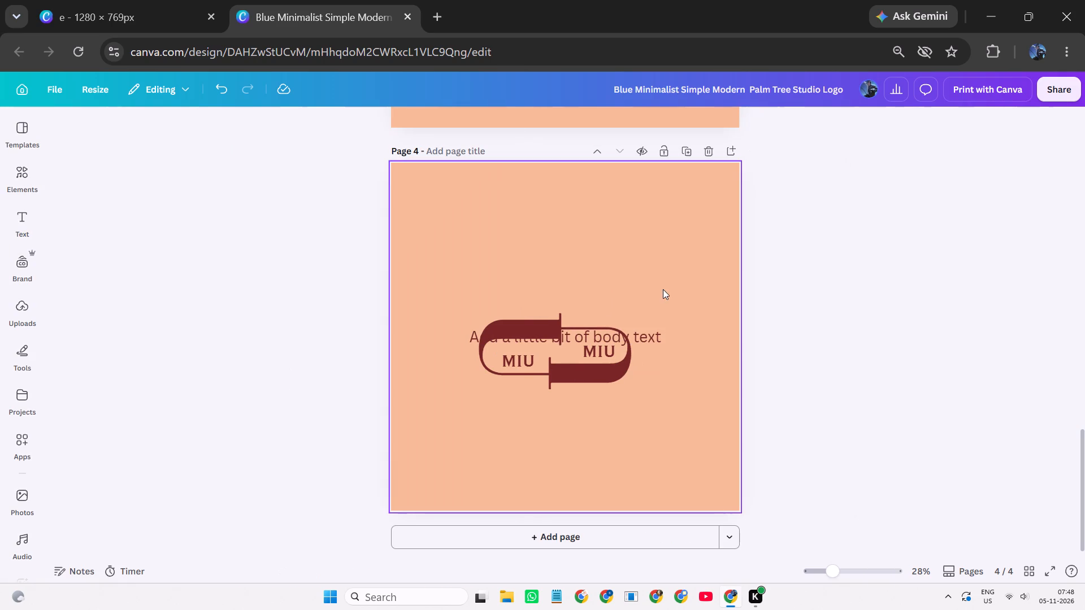
drag(635, 338, 642, 413)
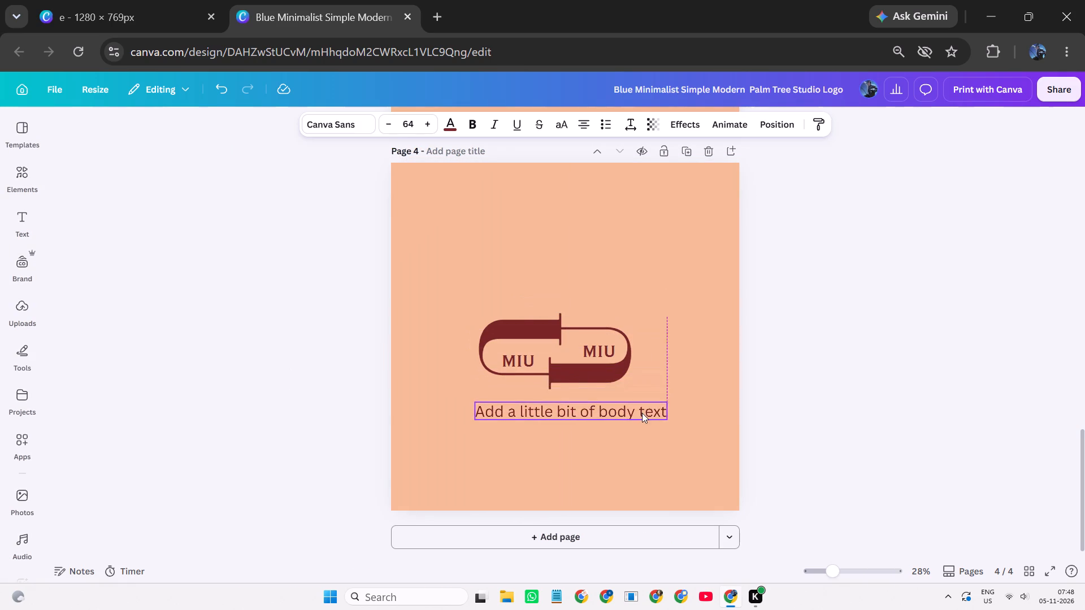
Replace the placeholder text below the pill logo with "luxury".
click(641, 413)
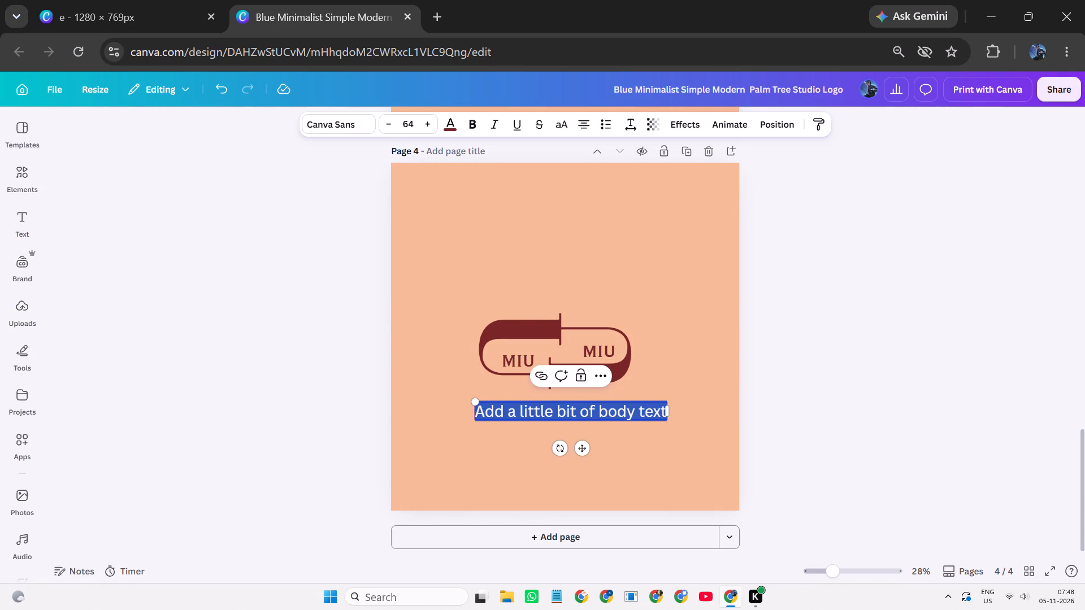
text(lu)
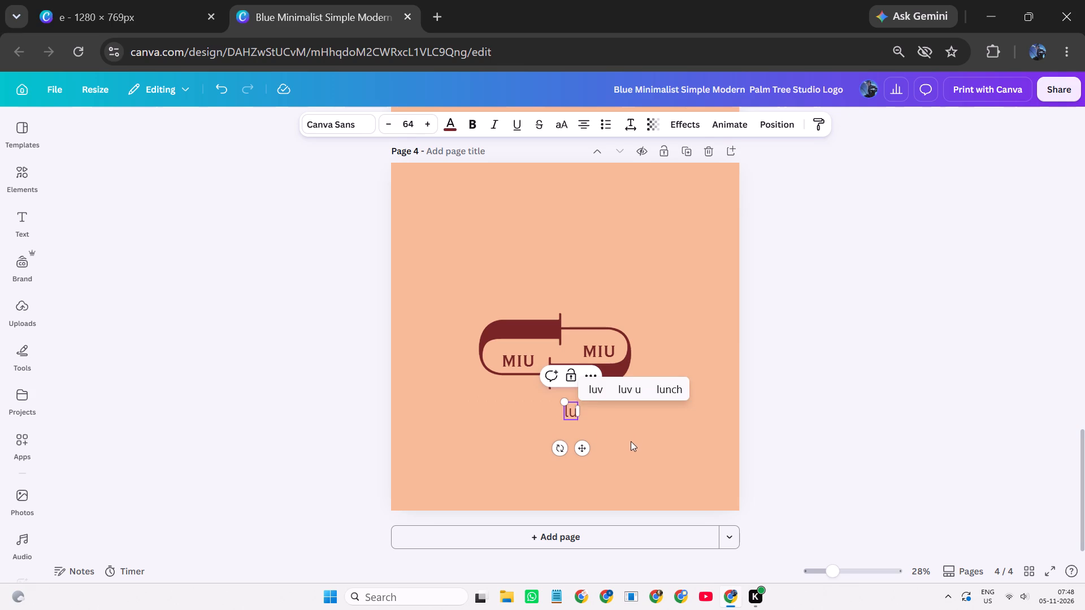
key(x)
key(u)
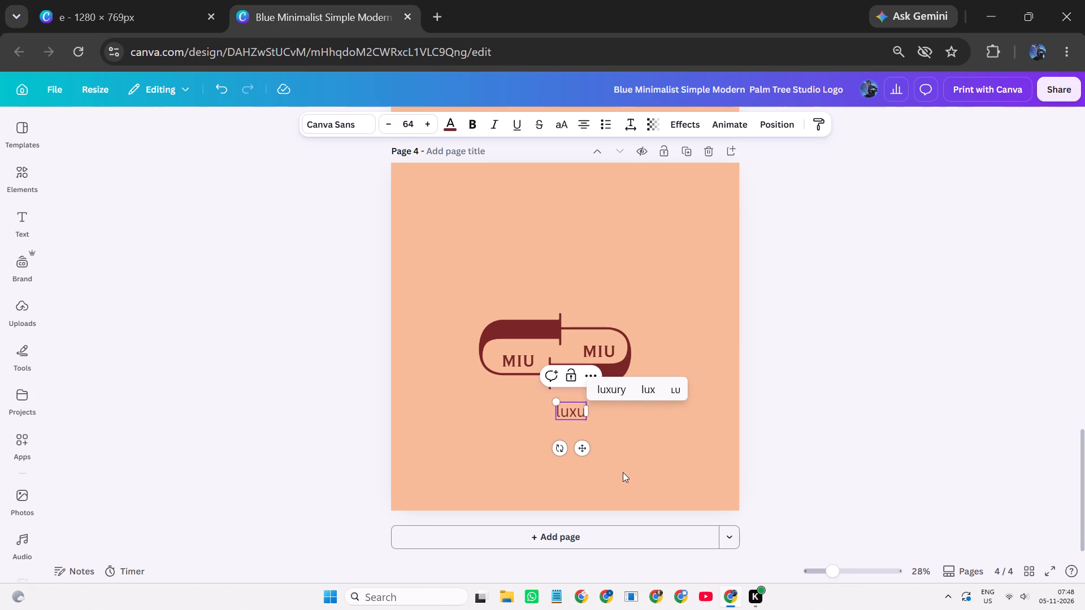
key(r)
key(y)
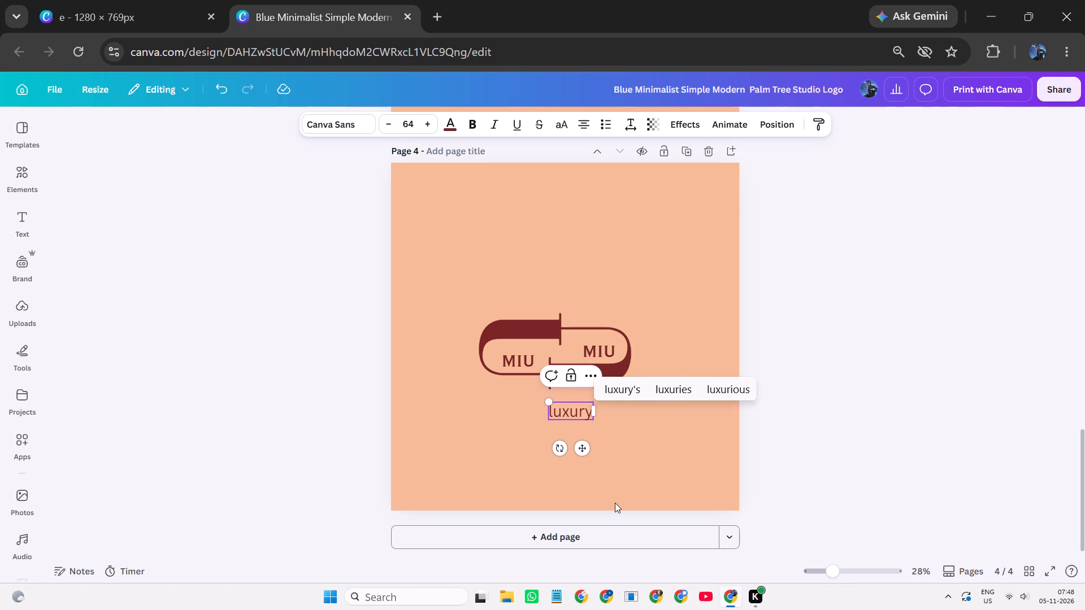
key(space)
key(c)
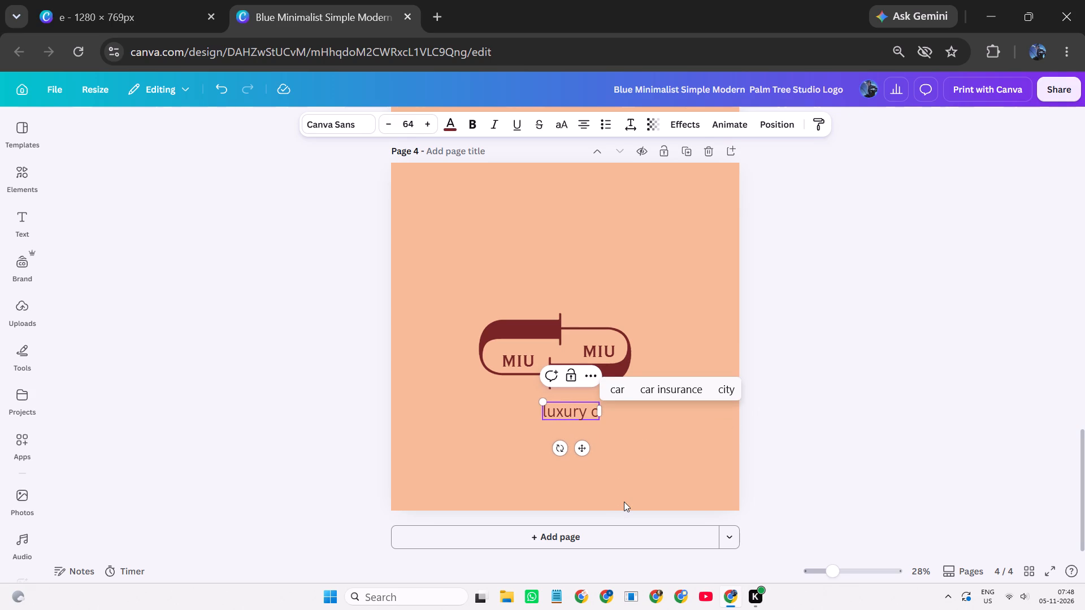
key(BackSpace)
click(618, 484)
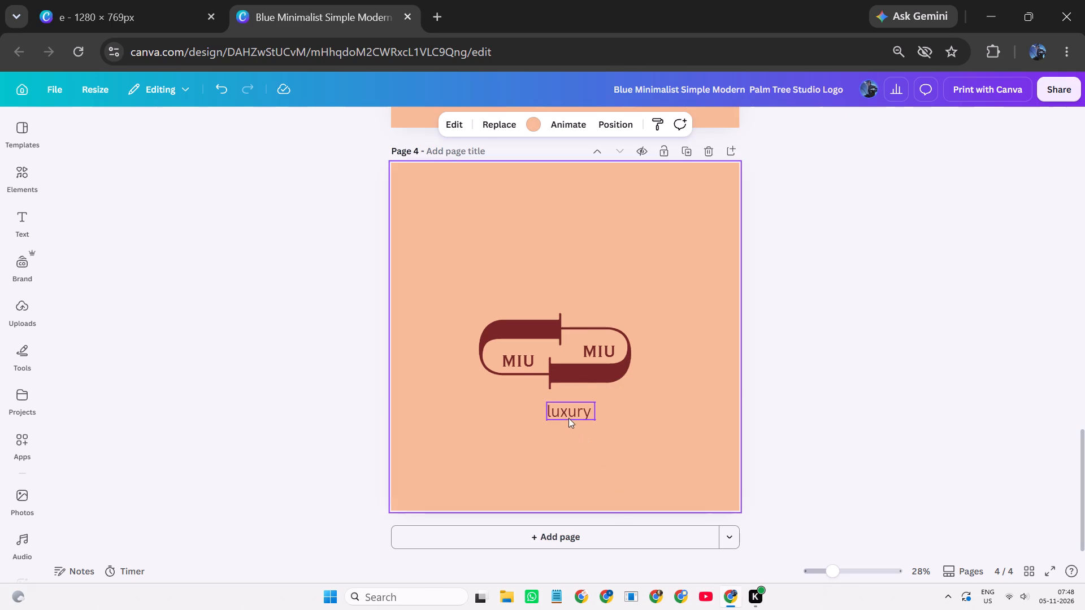
Duplicate the "luxury" text, place the copy just beneath it, and change its wording to "collection".
click(568, 417)
click(568, 376)
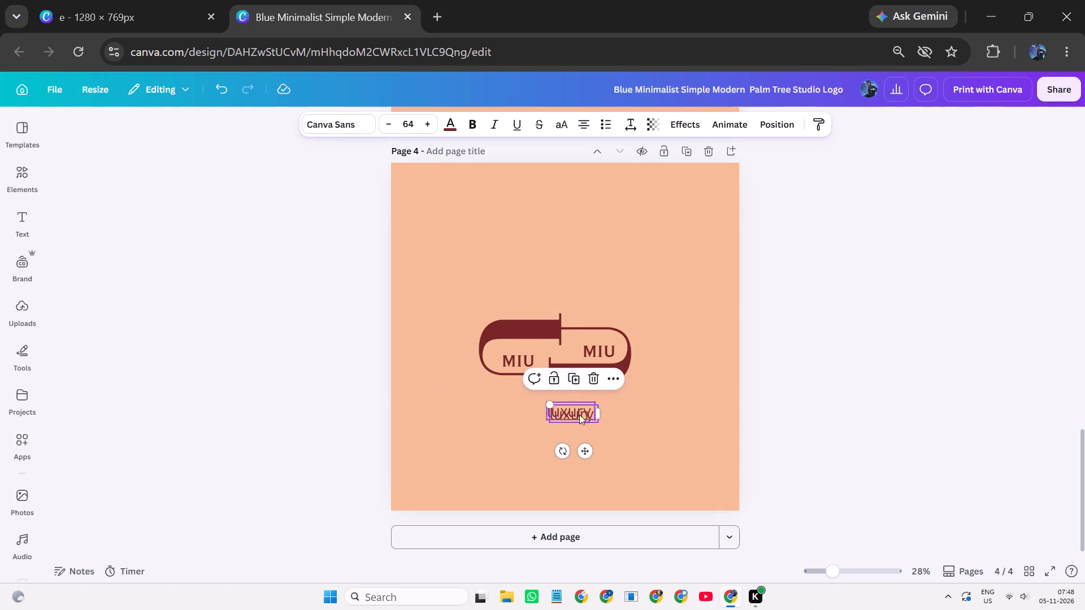
drag(579, 415, 587, 441)
click(587, 441)
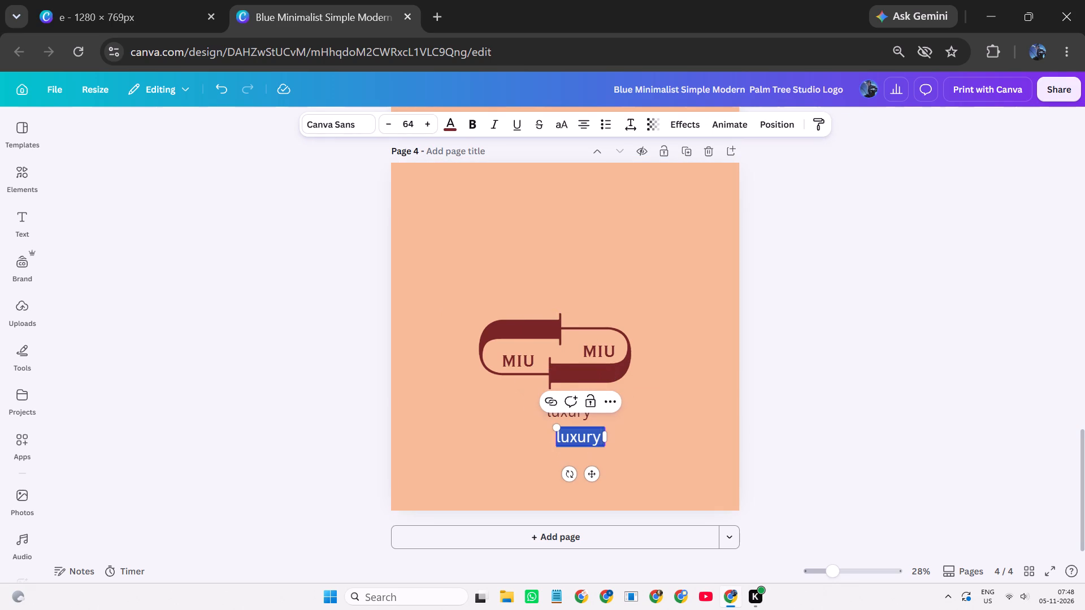
key(c)
text(ol)
key(l)
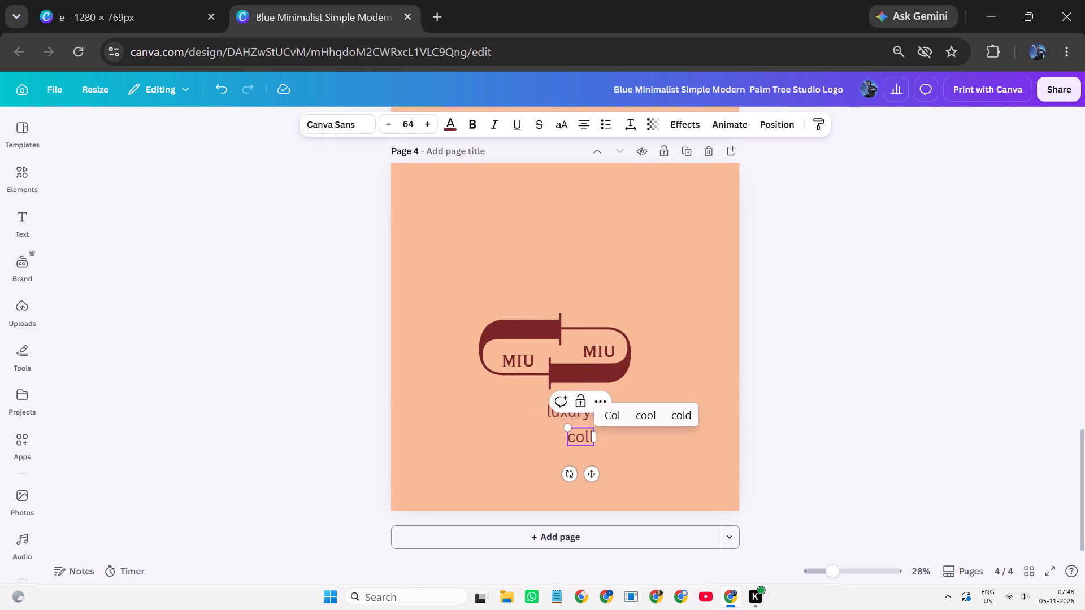
key(e)
key(c)
key(t)
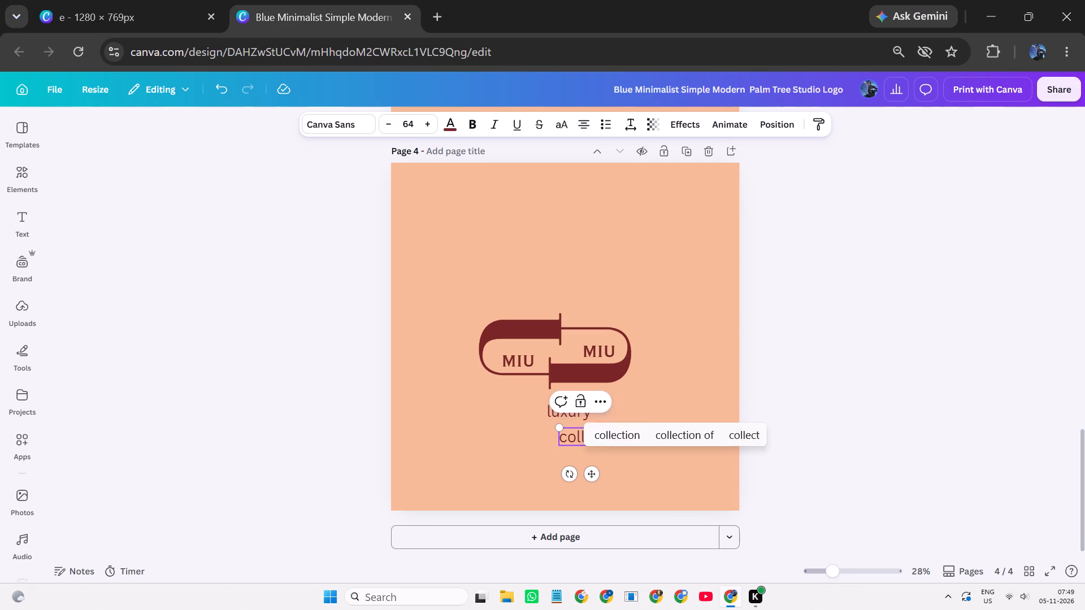
key(i)
key(o)
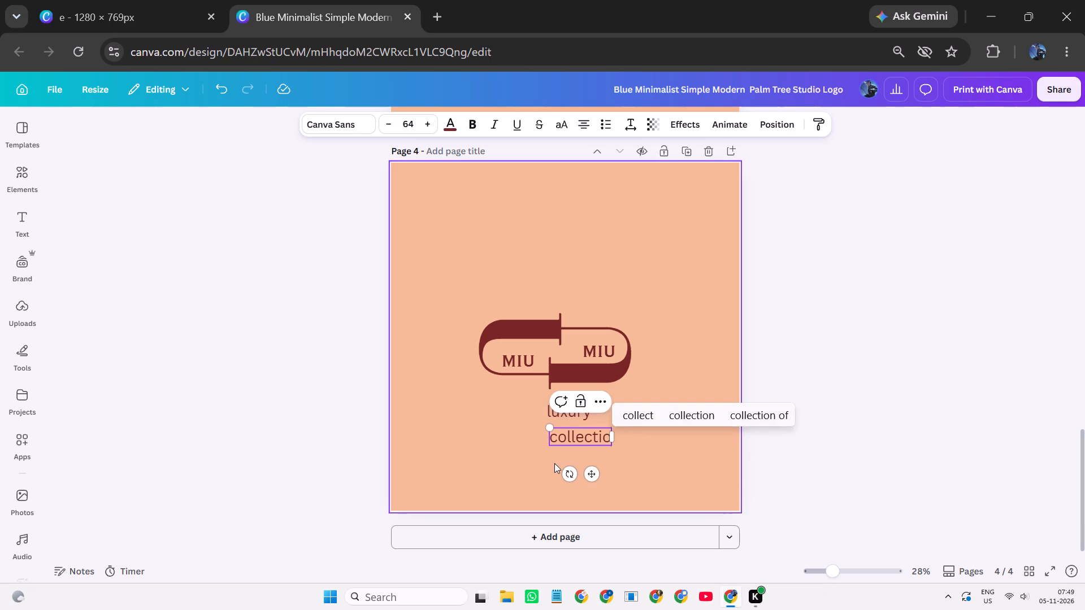
key(n)
click(648, 460)
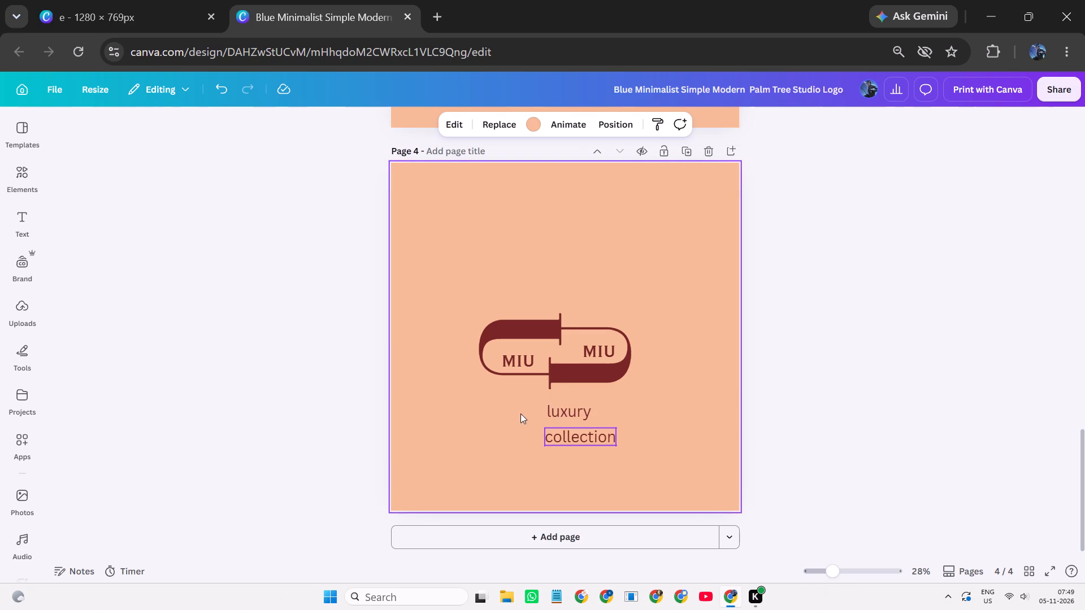
Set the colour of the "luxury" text to black.
click(549, 409)
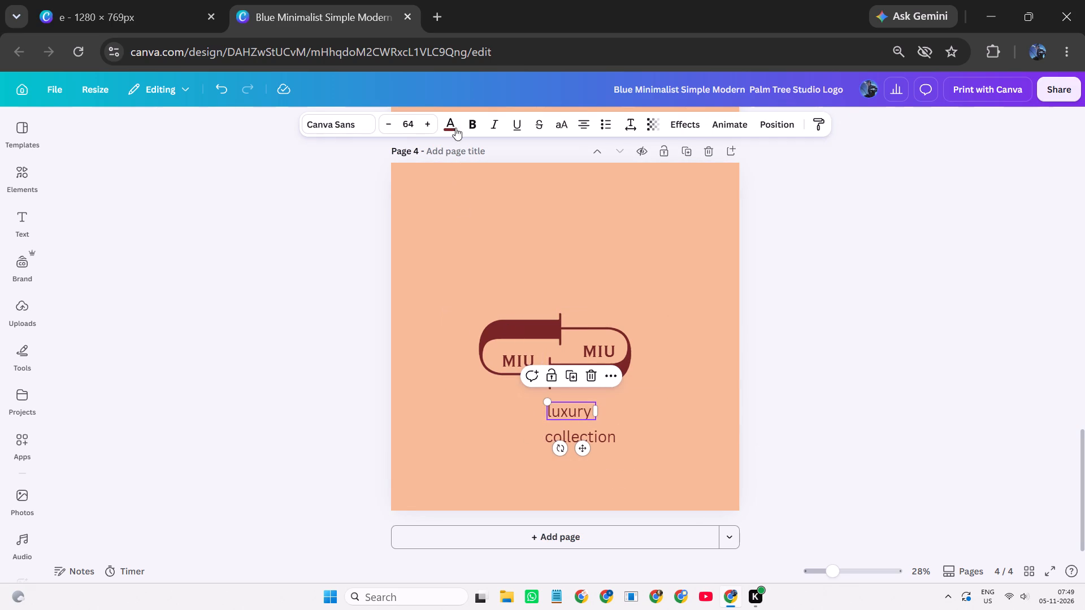
click(445, 123)
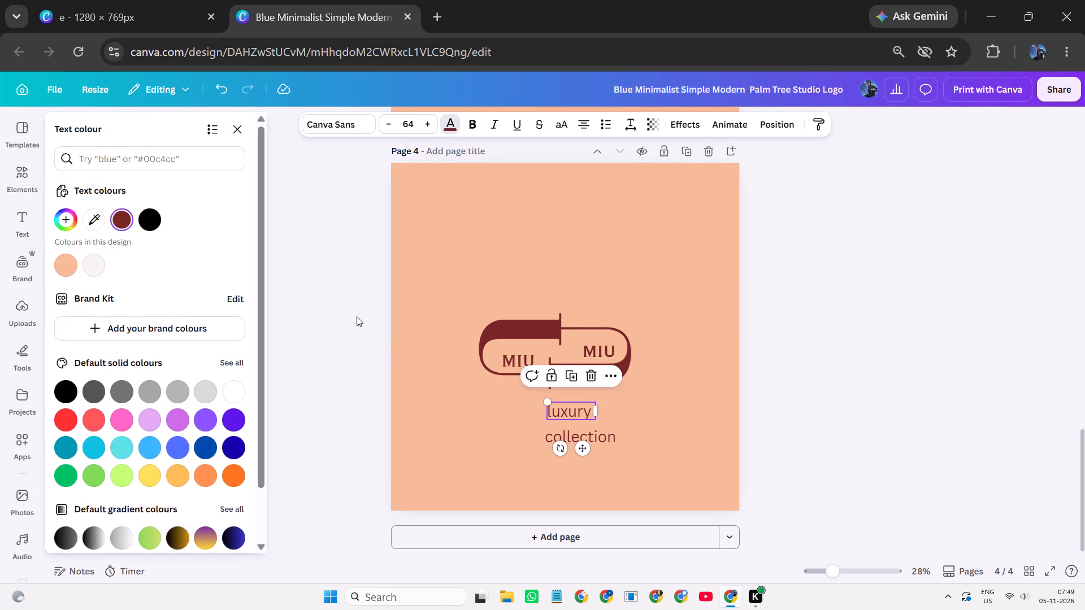
click(150, 215)
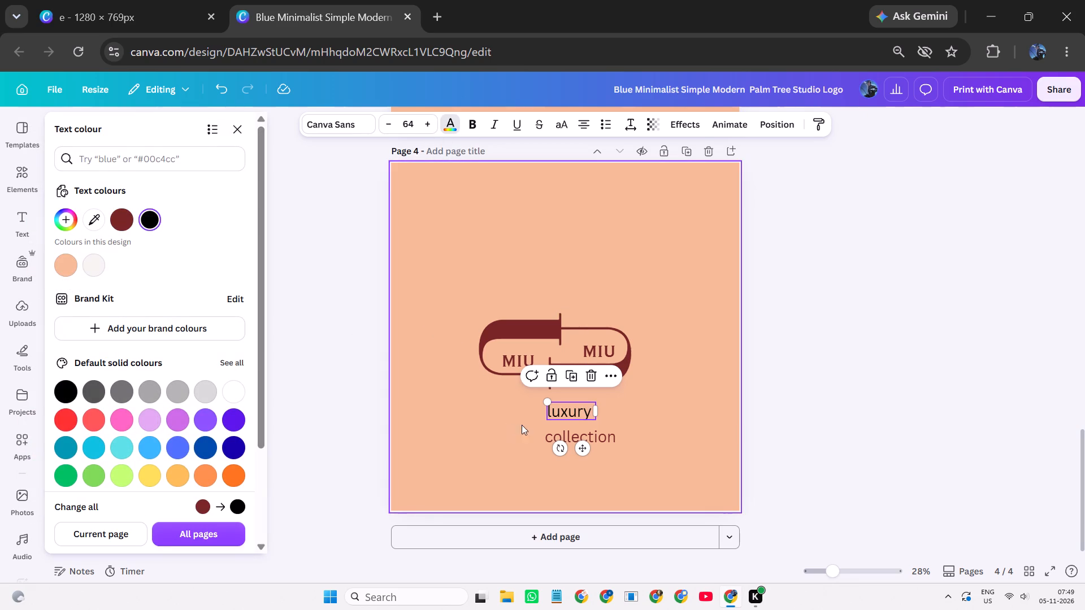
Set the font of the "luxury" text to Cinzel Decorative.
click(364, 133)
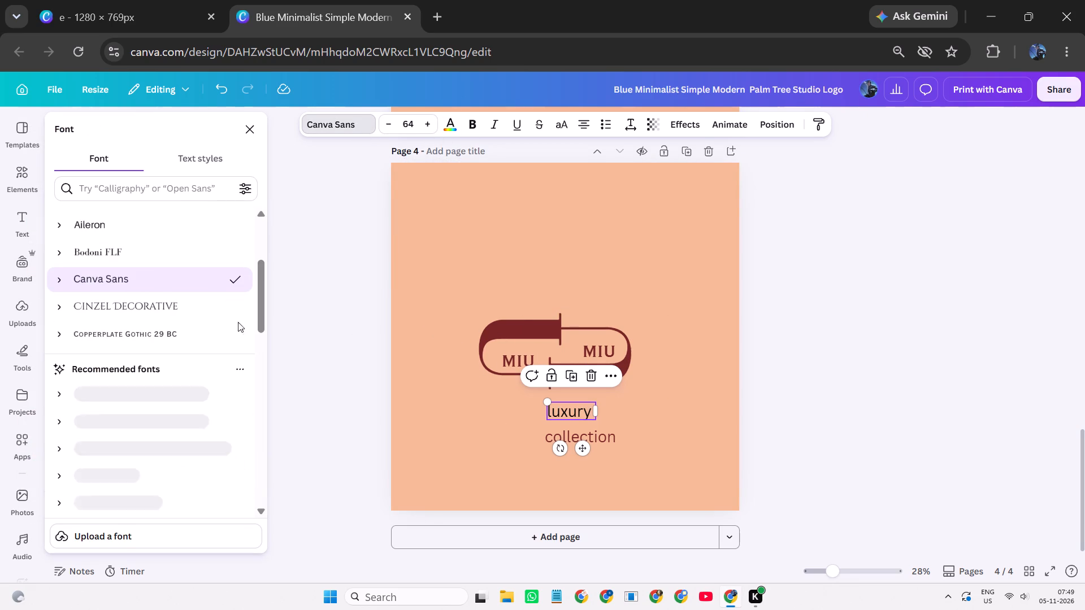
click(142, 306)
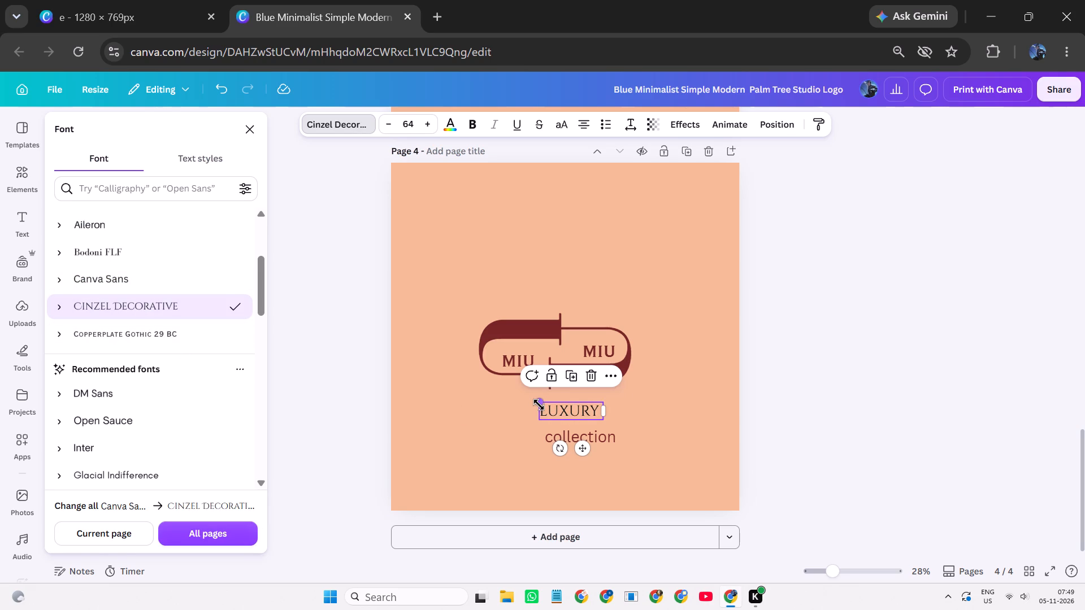
Shrink the "luxury" text to about size 50.8 and move it onto the pill logo's upper dark red band.
drag(539, 404, 554, 402)
drag(590, 445, 591, 445)
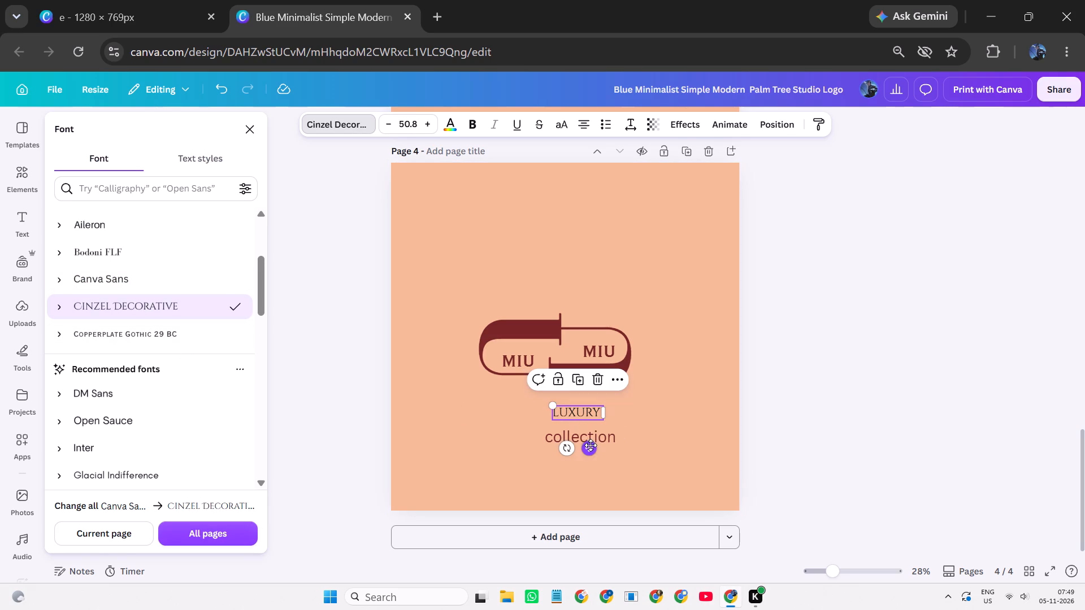
drag(591, 445, 537, 364)
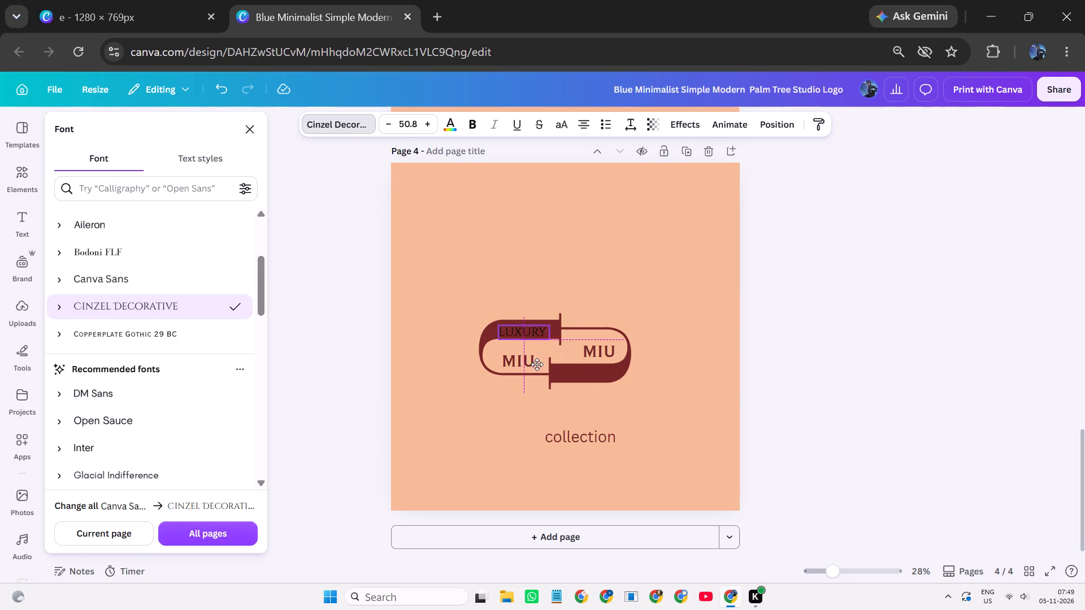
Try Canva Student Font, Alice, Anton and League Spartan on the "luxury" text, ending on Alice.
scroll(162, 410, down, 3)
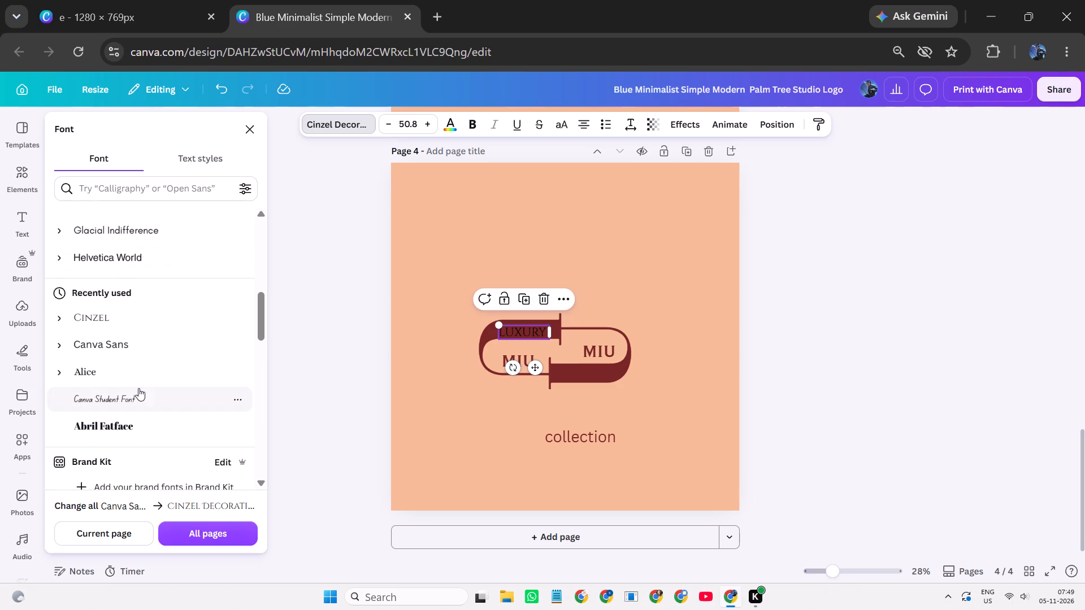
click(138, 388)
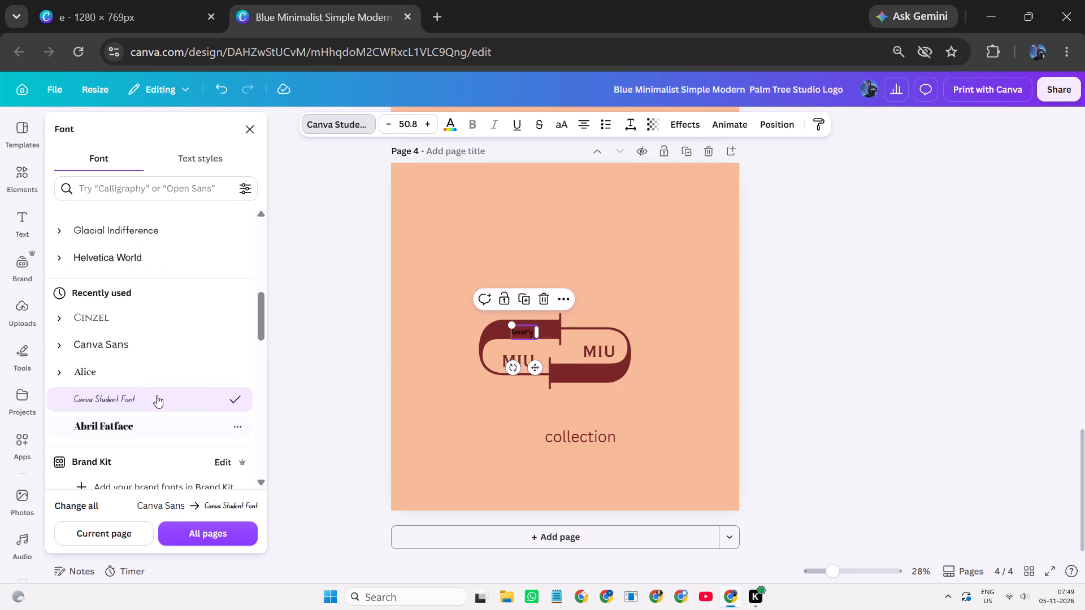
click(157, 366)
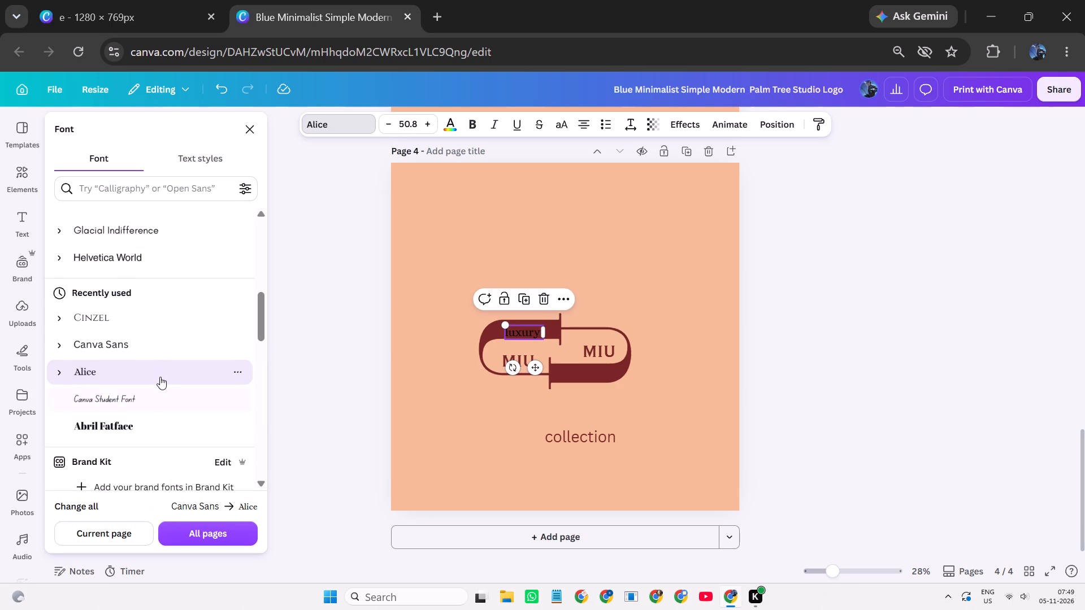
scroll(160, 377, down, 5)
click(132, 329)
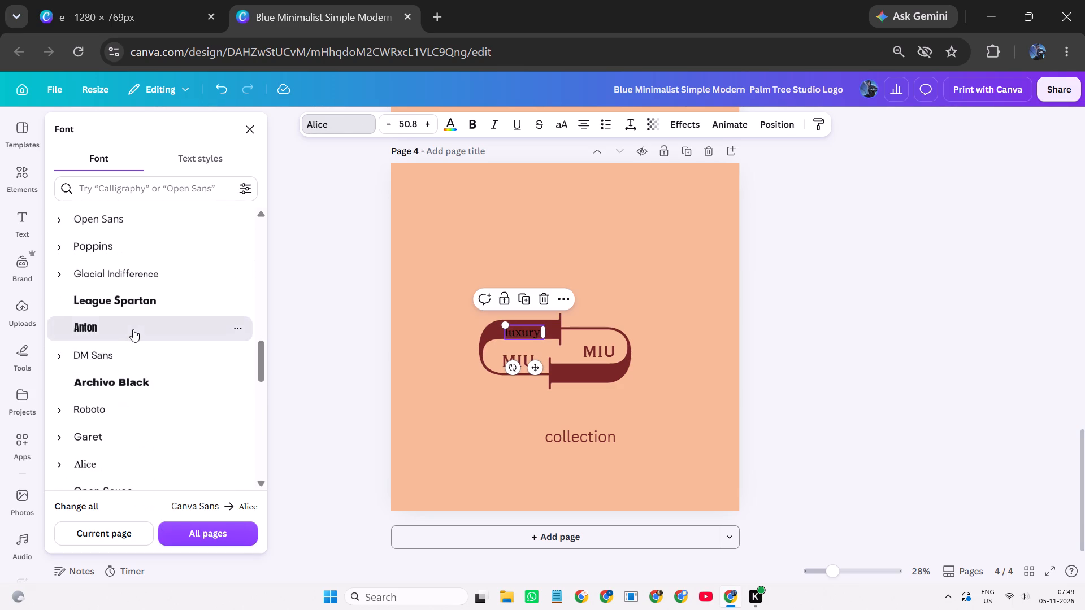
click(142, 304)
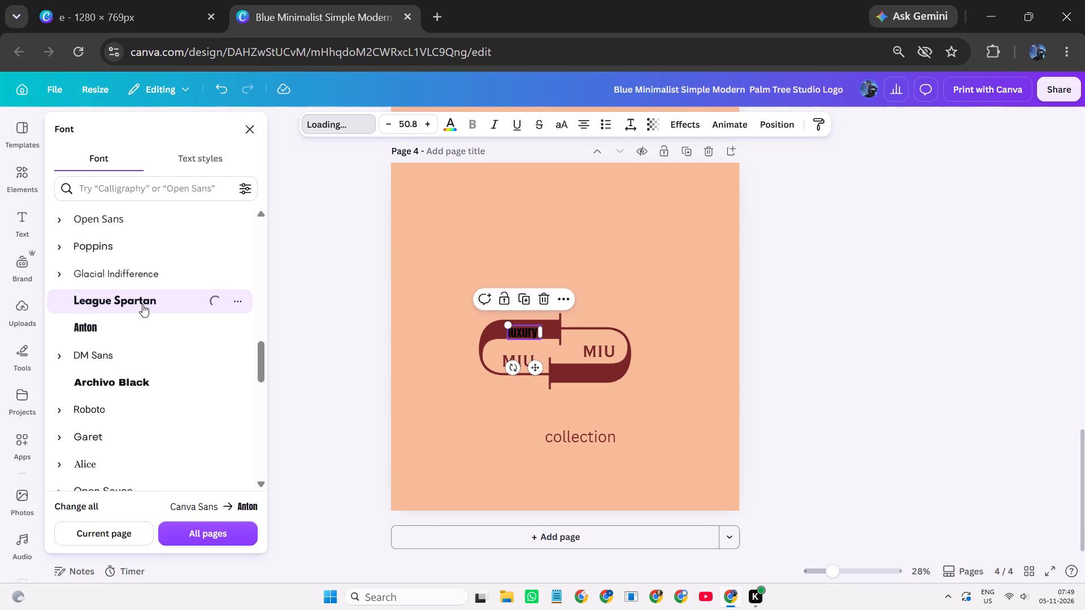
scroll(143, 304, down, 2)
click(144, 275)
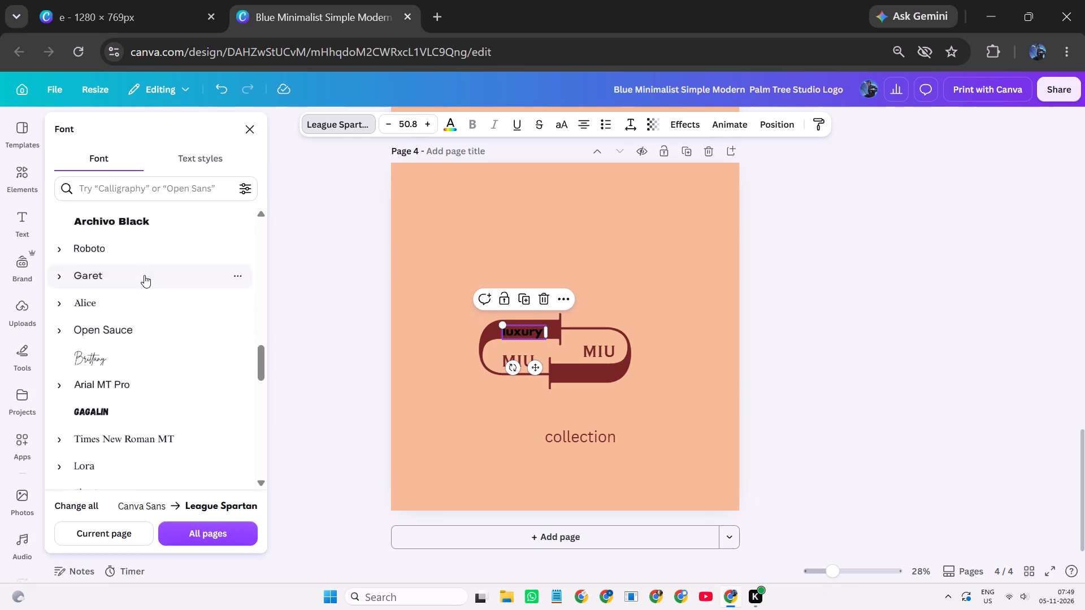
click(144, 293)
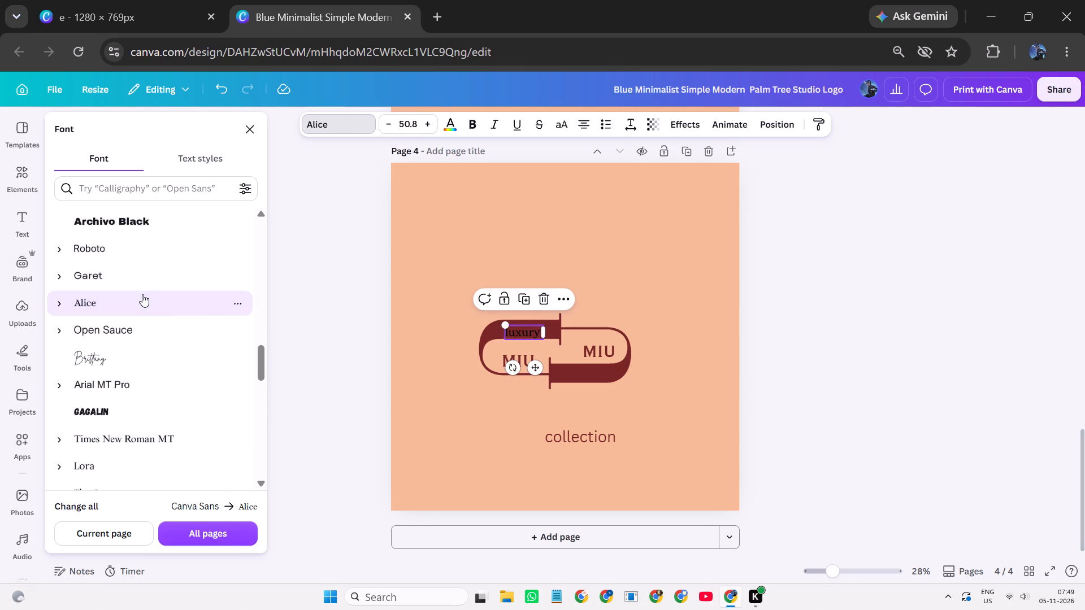
Set the font of the "luxury" text to Lora.
scroll(140, 299, down, 2)
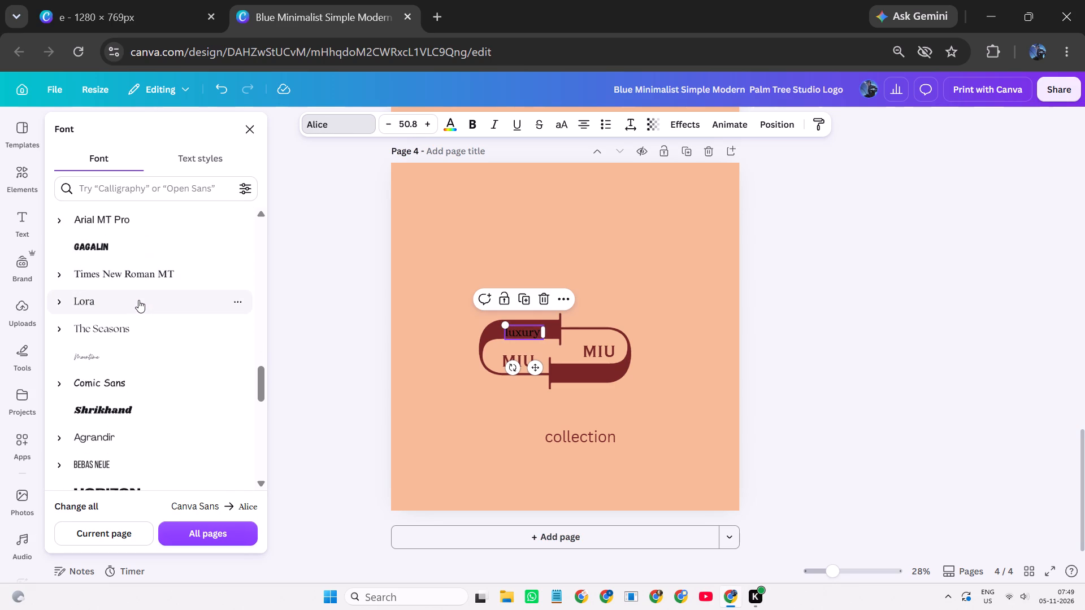
click(138, 300)
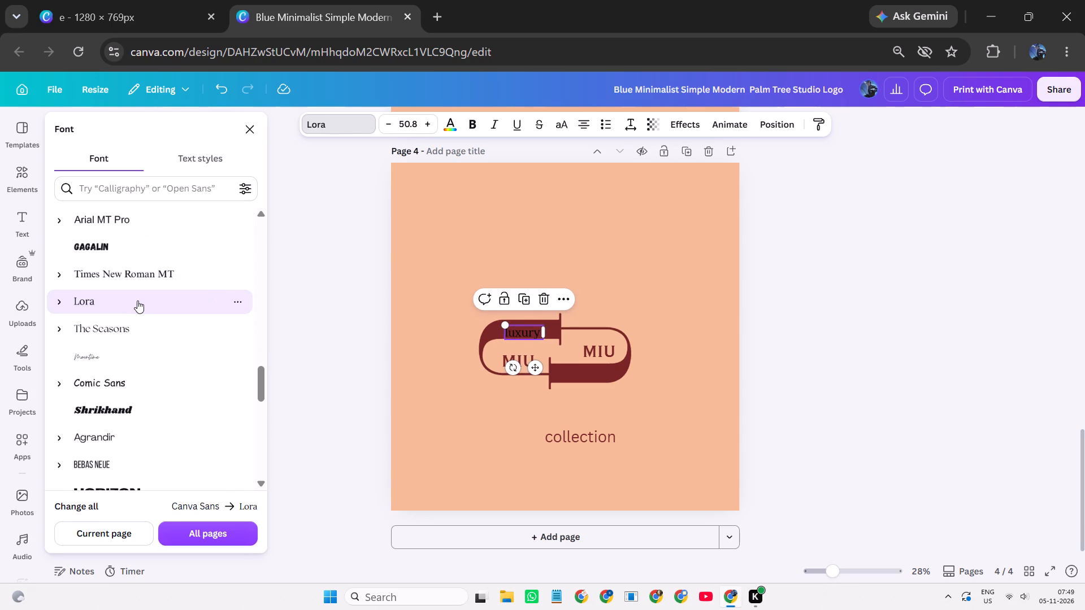
Browse further through the font list for an alternative typeface for the "luxury" text.
scroll(133, 331, down, 4)
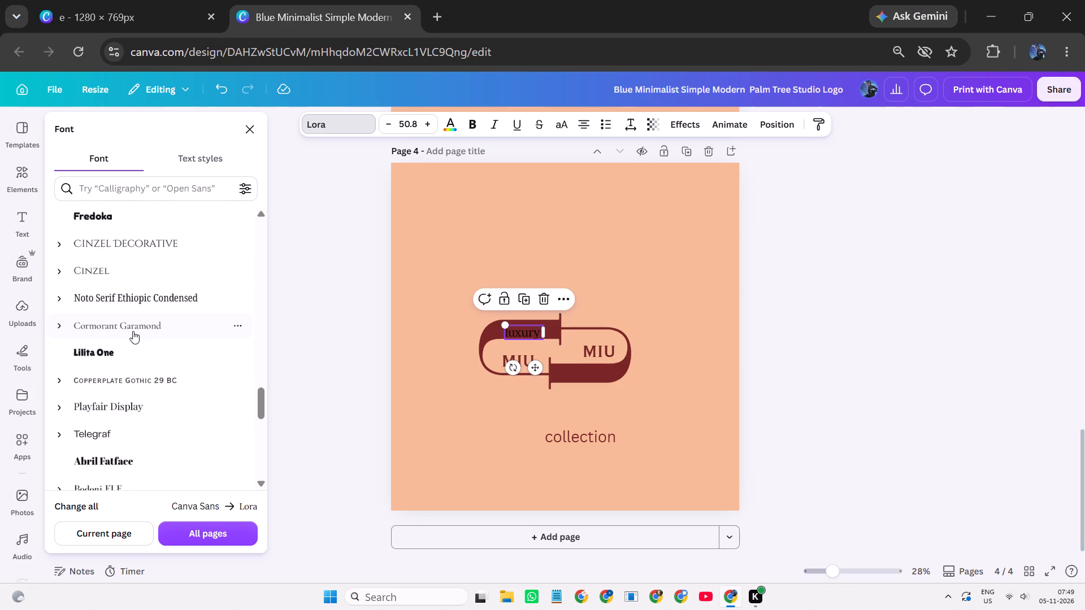
scroll(133, 331, down, 6)
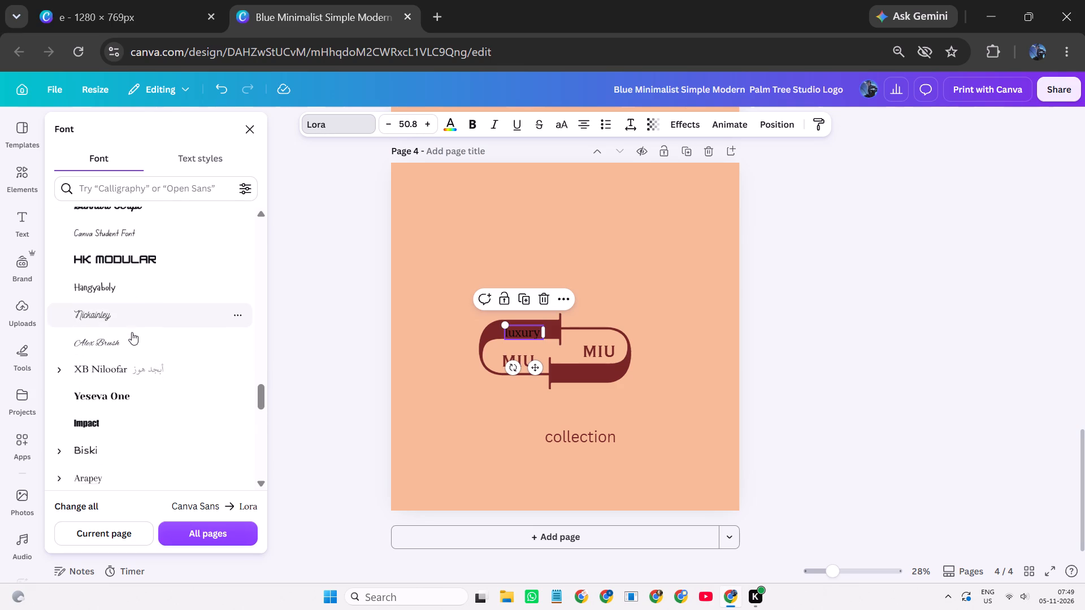
scroll(132, 332, down, 6)
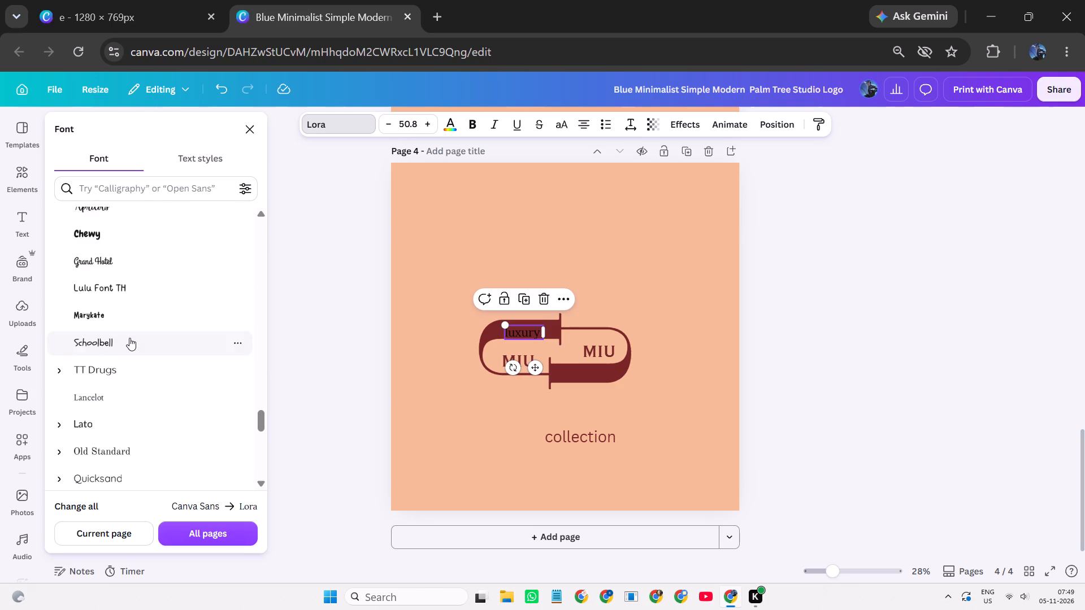
scroll(129, 338, down, 5)
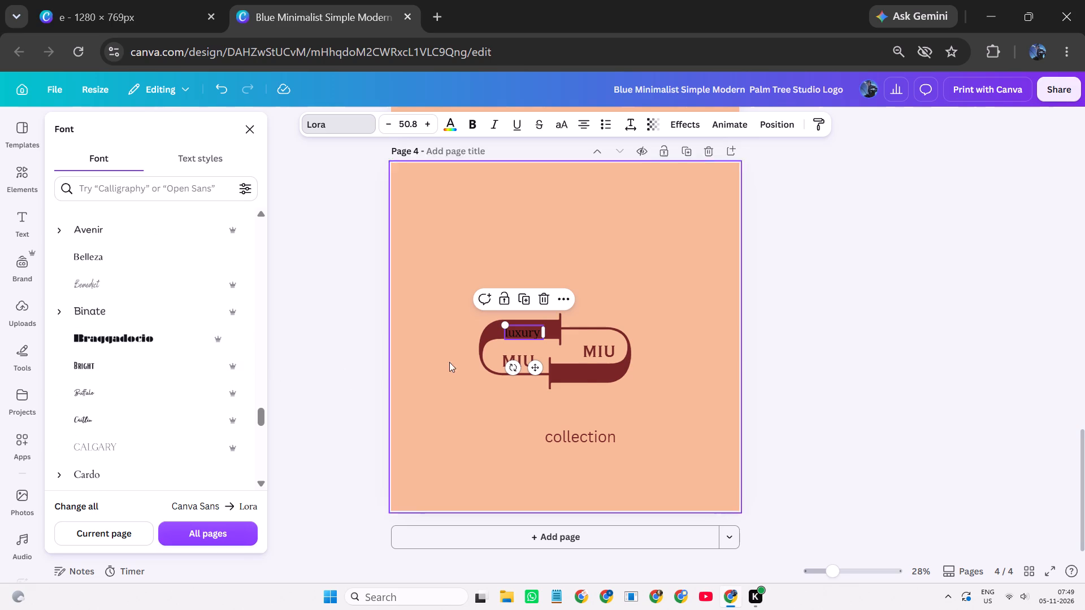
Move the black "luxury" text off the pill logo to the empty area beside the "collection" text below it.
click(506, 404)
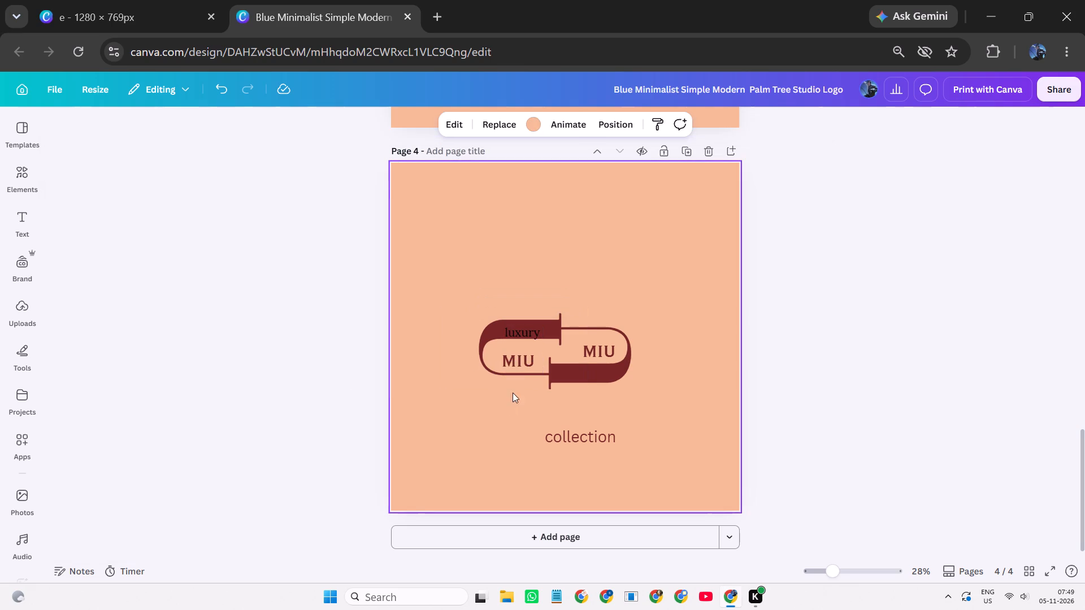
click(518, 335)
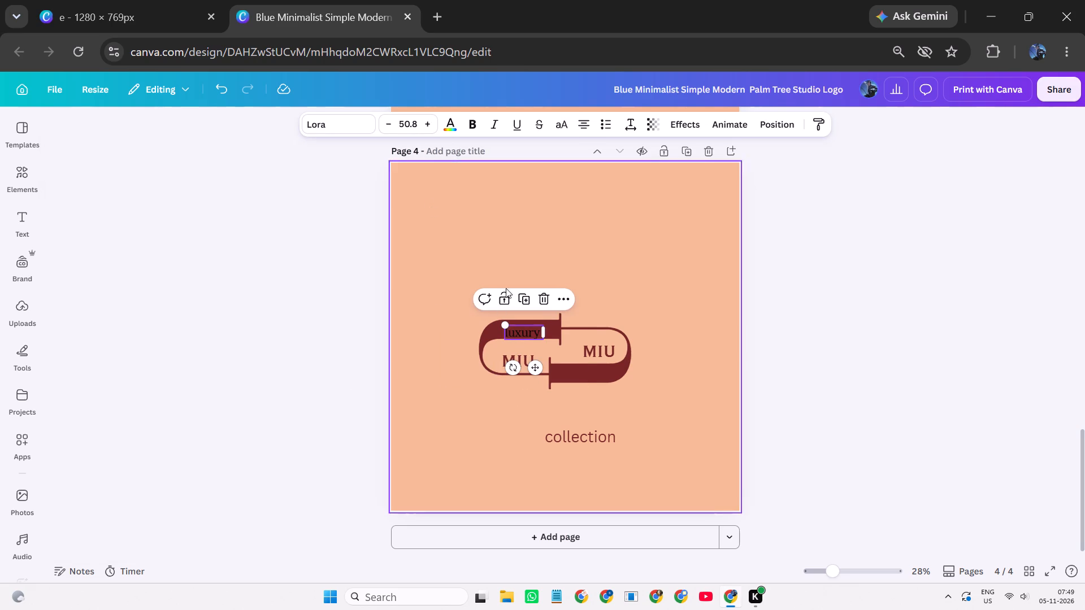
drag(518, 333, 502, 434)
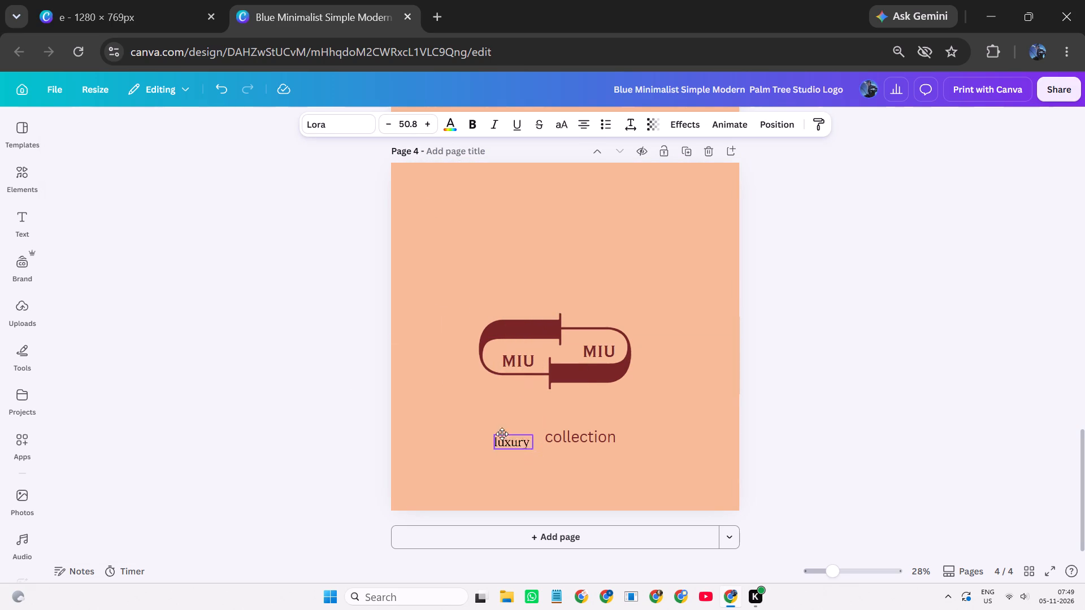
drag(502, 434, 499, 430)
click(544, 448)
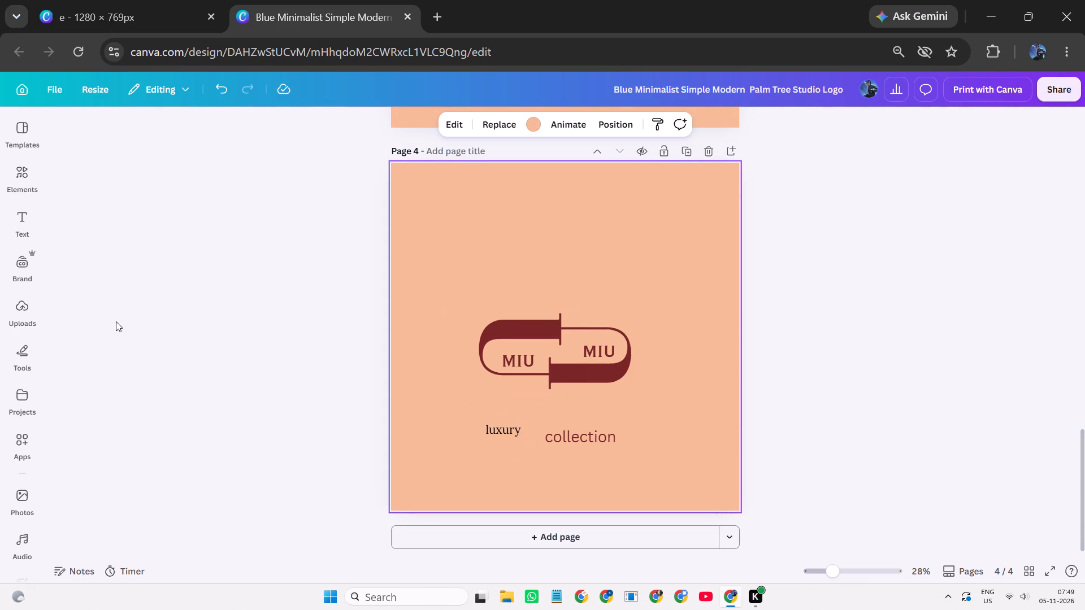
Add a subheading text box to page 4 and replace its placeholder with "luxury".
click(7, 233)
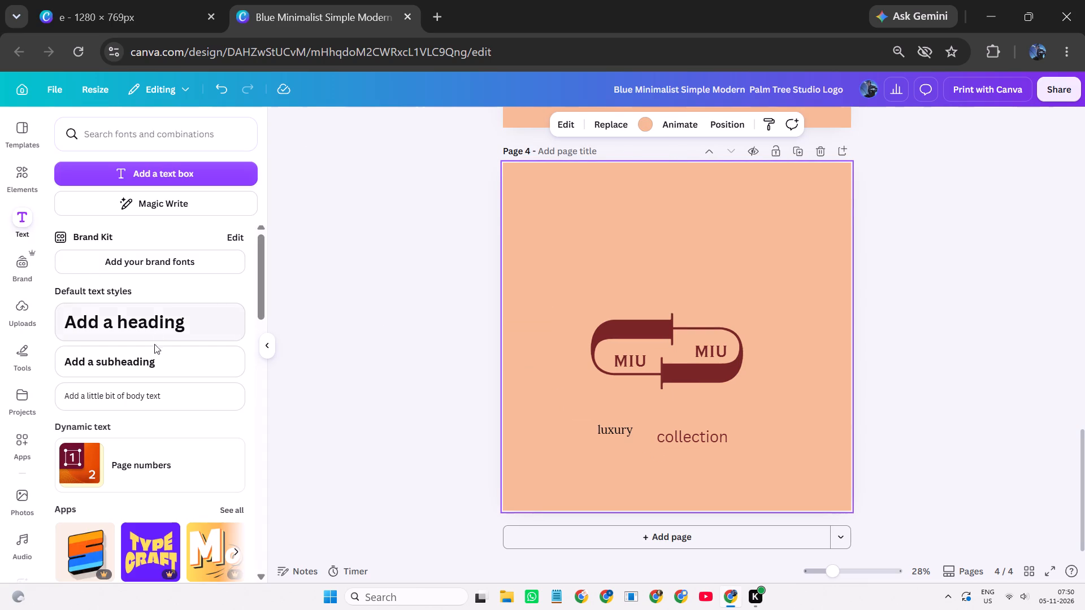
click(153, 357)
click(272, 345)
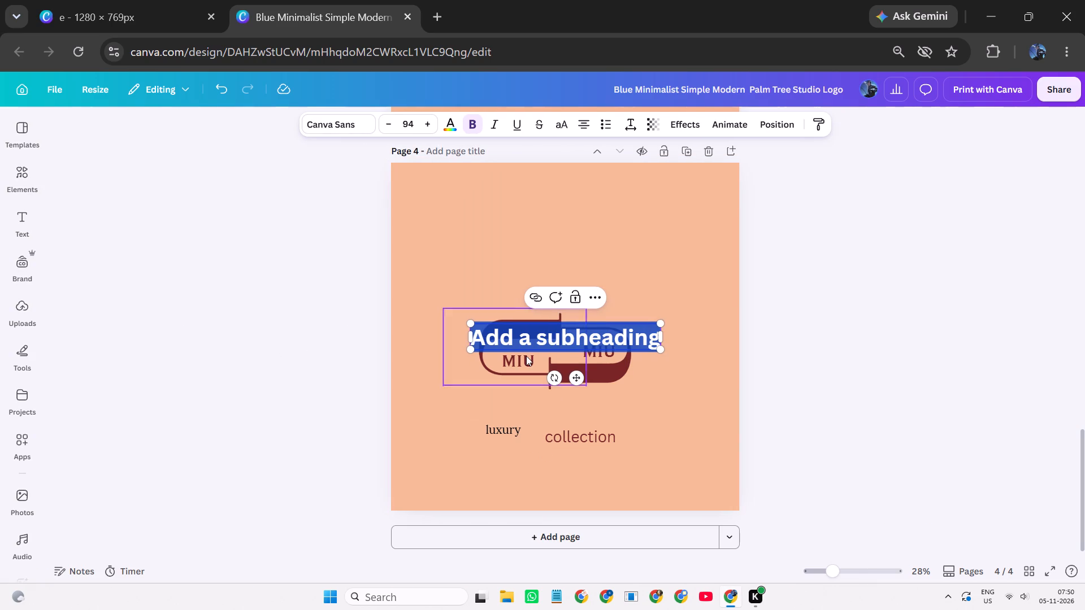
click(588, 336)
double_click(588, 336)
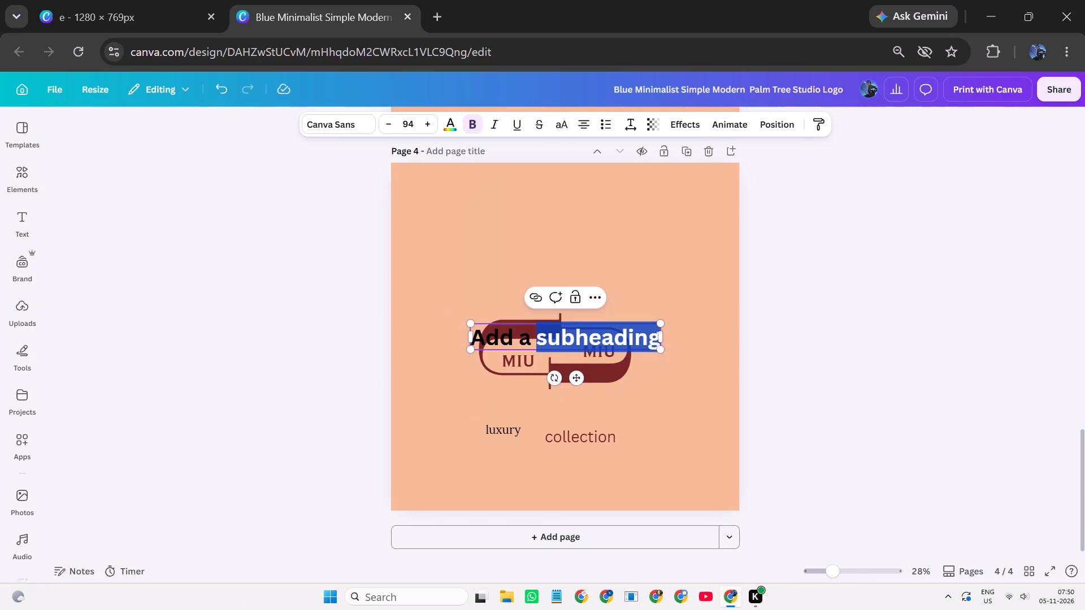
double_click(587, 341)
key(BackSpace)
click(576, 346)
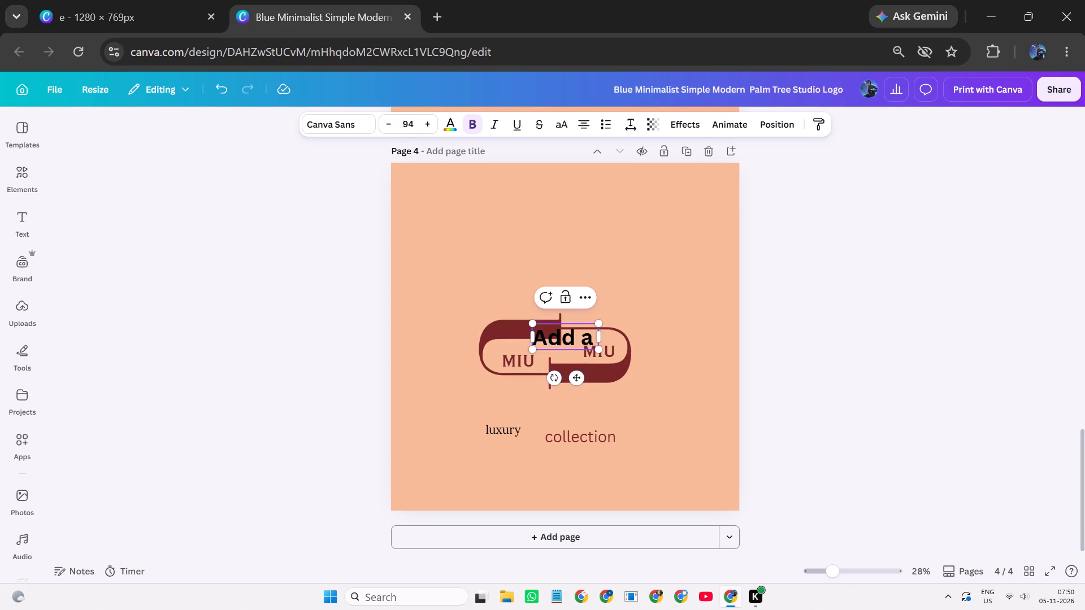
triple_click(570, 333)
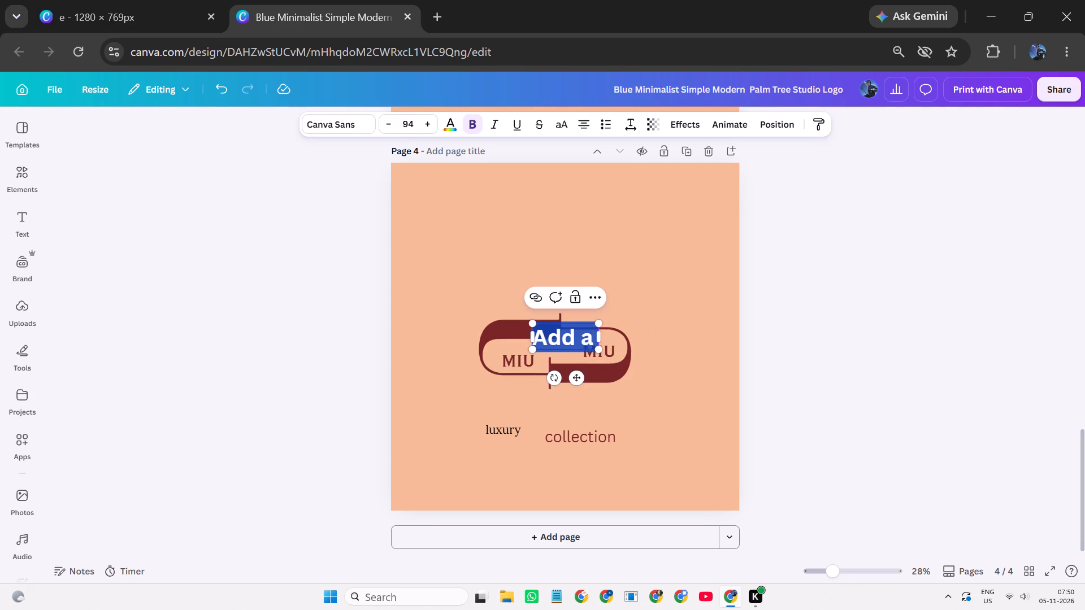
key(BackSpace)
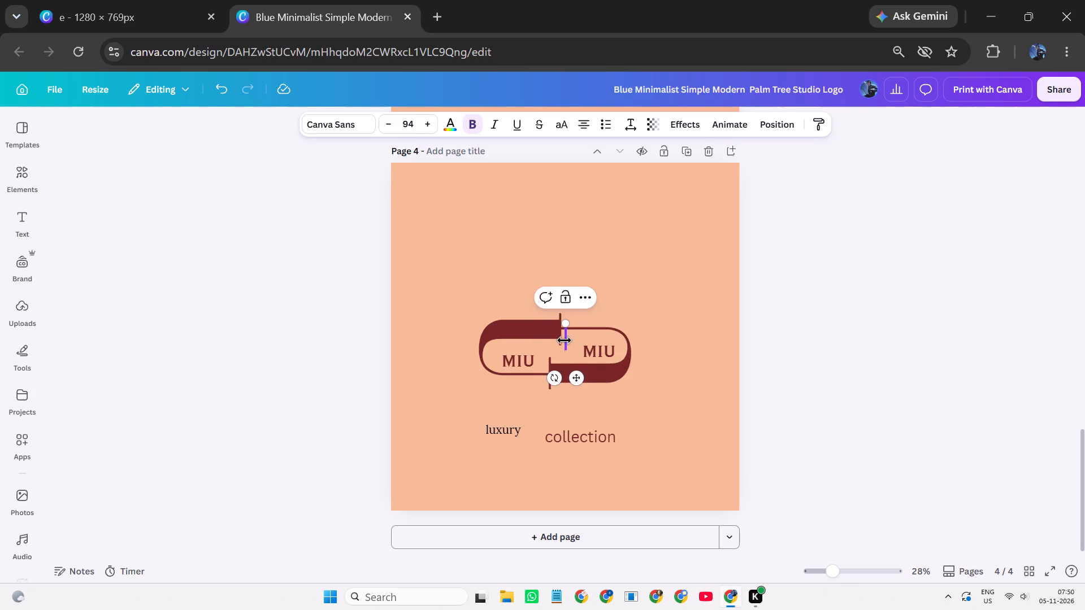
text(lu)
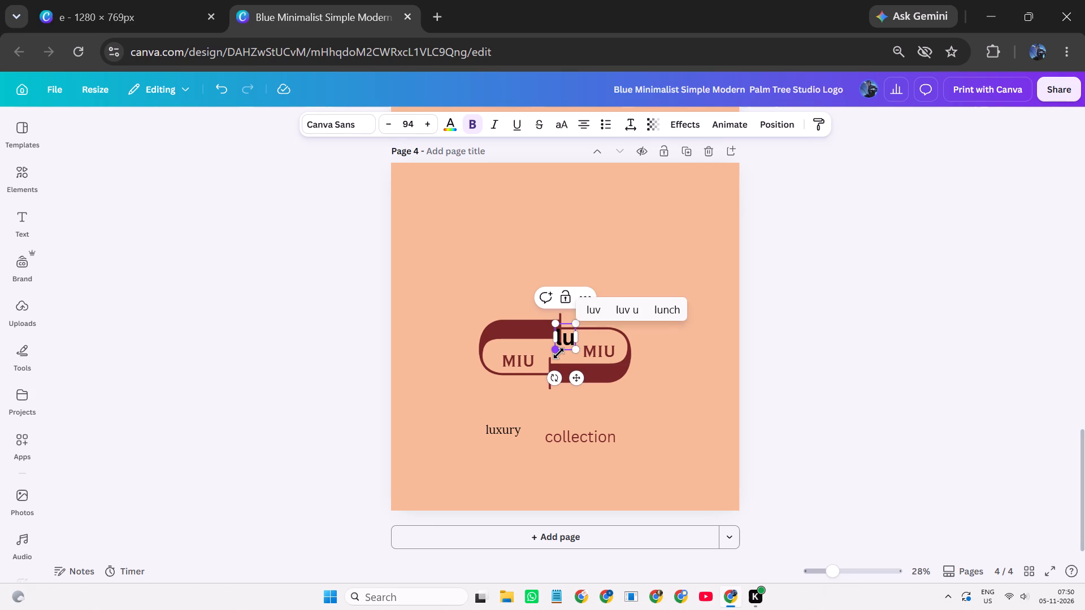
key(x)
key(u)
key(r)
key(y)
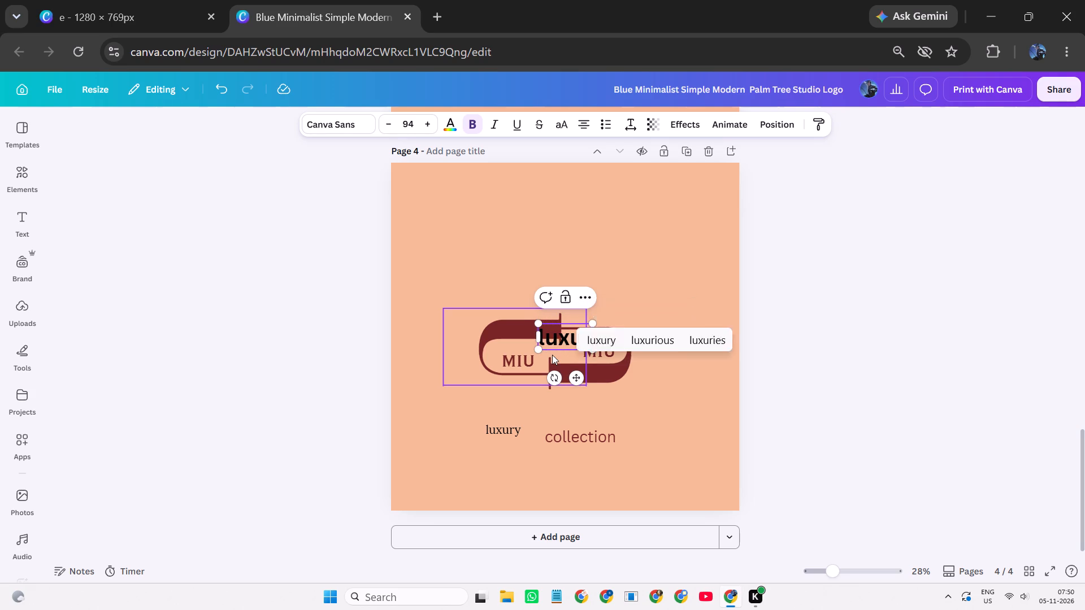
click(696, 373)
Shrink the new bold "luxury" text to about size 64.4 and place it on the pill logo's upper dark red band.
click(574, 337)
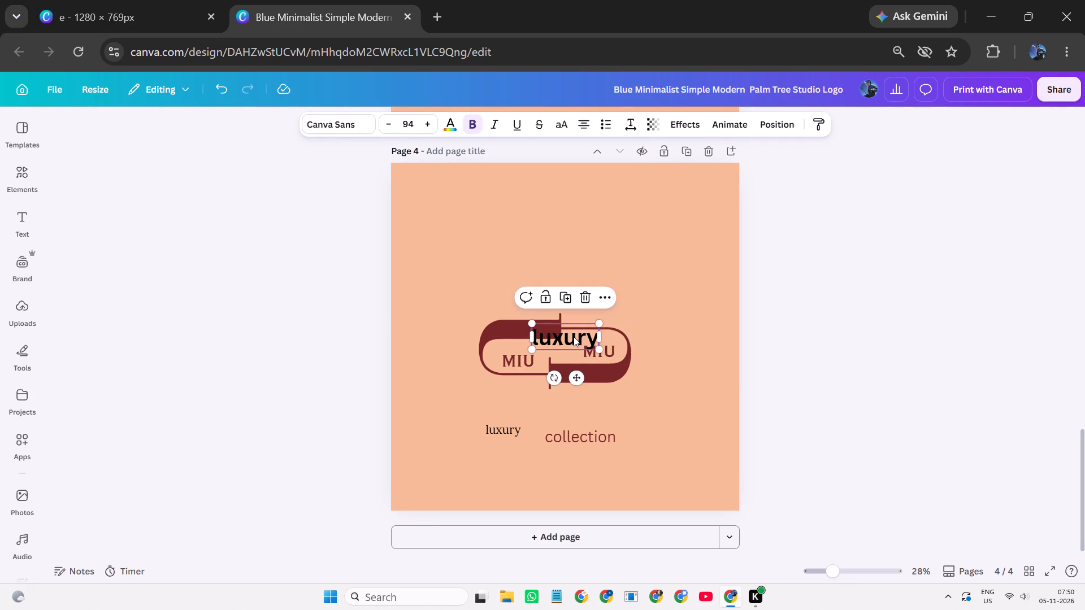
drag(572, 337, 530, 276)
drag(553, 287, 549, 287)
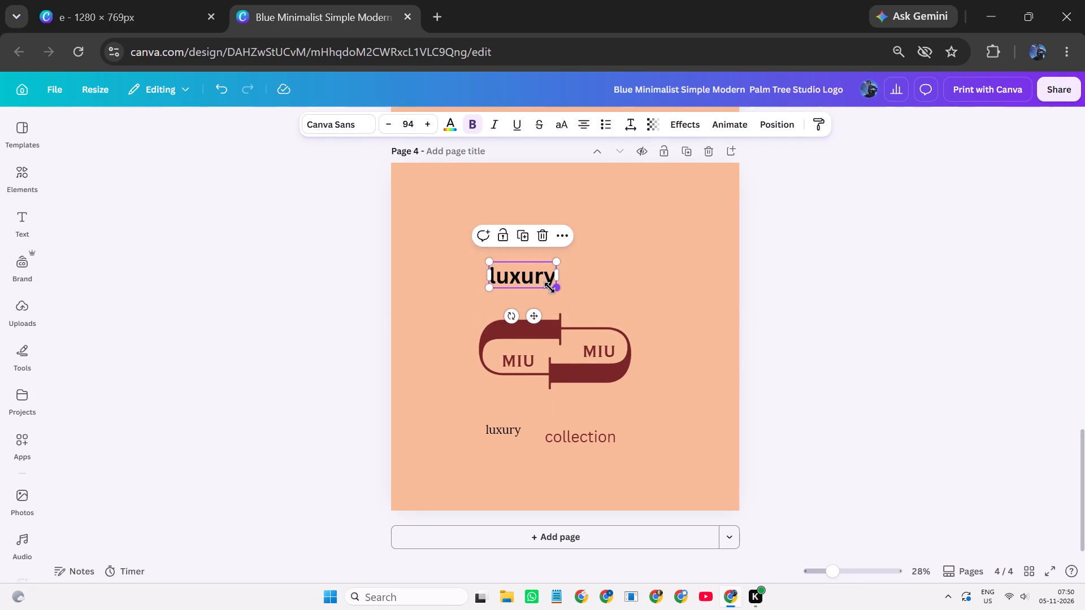
drag(549, 287, 532, 288)
drag(523, 311, 539, 356)
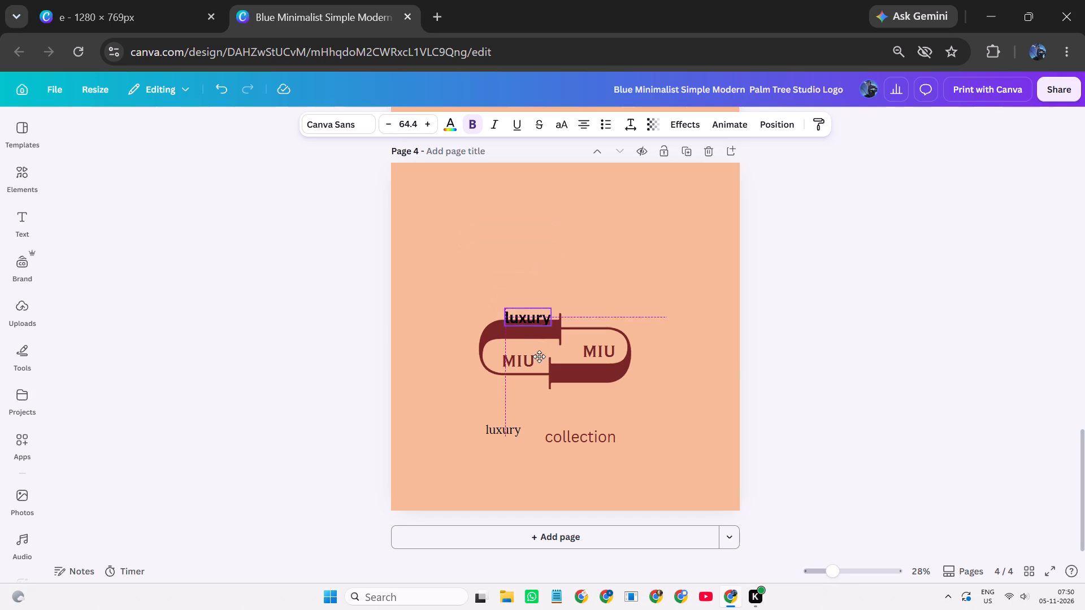
drag(539, 356, 541, 369)
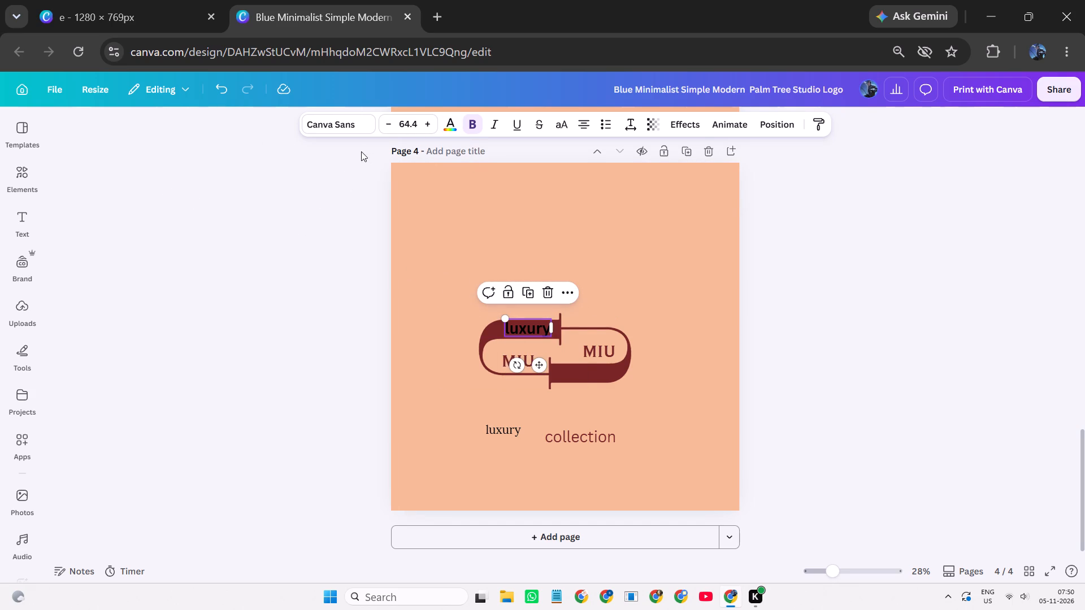
Style the "luxury" text on the upper band in the Belleza font with the design's pastel orange colour.
click(353, 122)
click(113, 283)
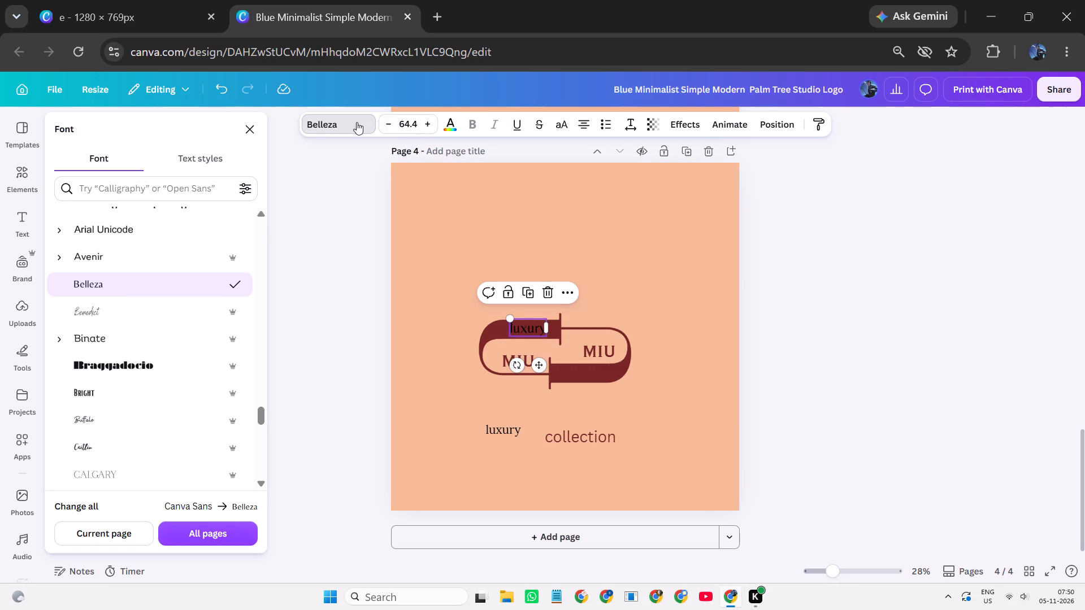
click(344, 122)
click(453, 117)
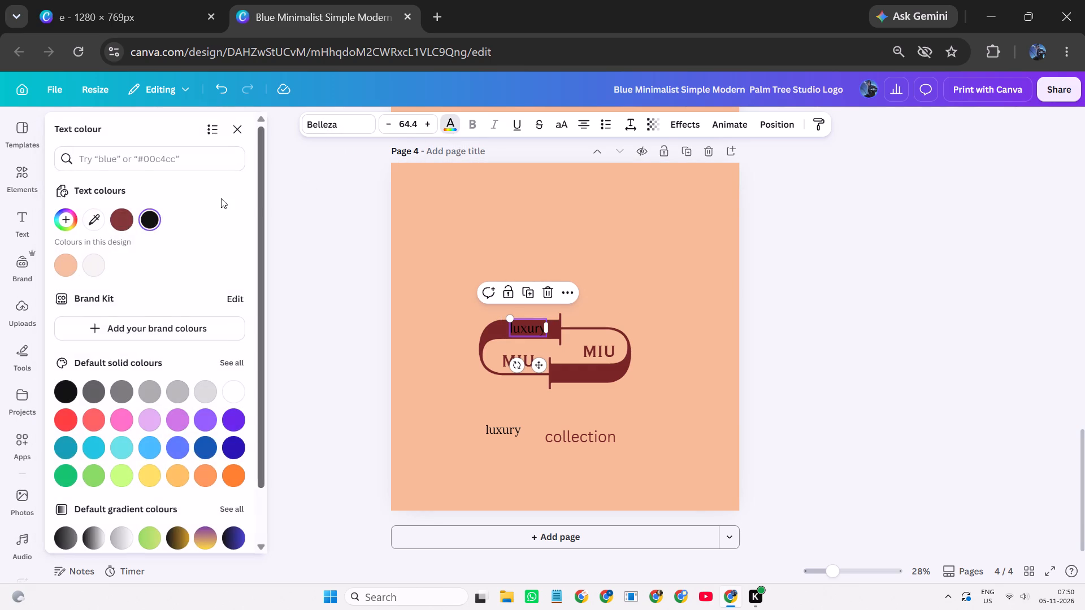
click(72, 271)
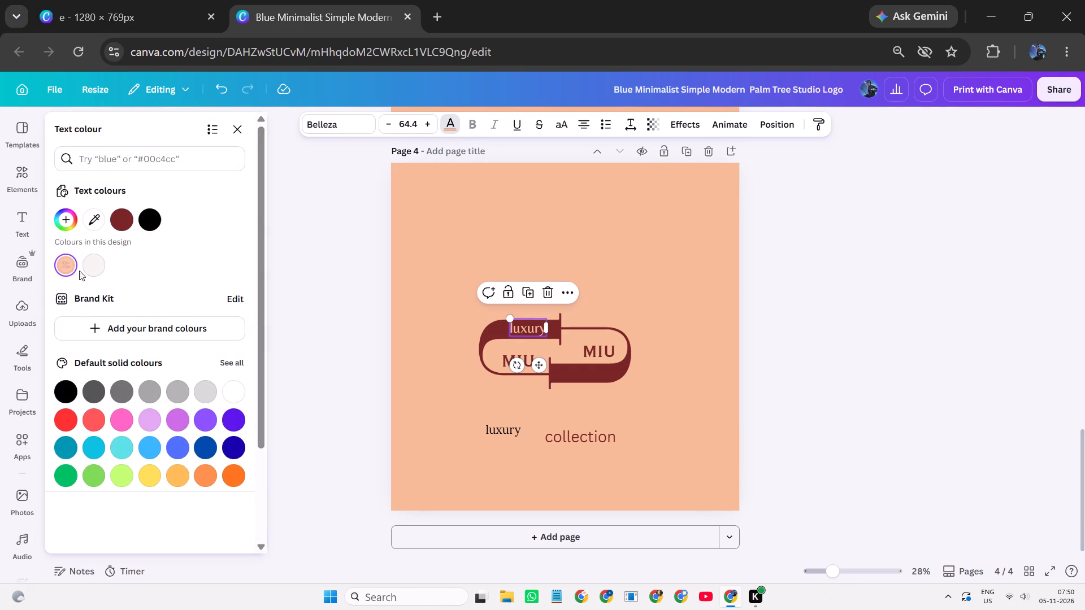
double_click(268, 263)
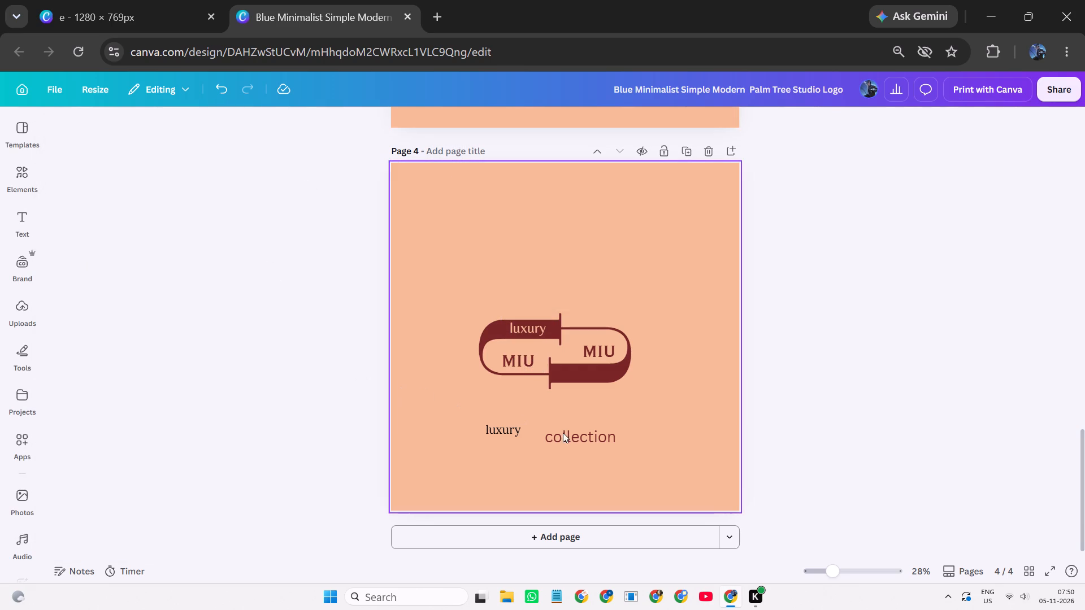
Duplicate the pastel orange "luxury" text and place the copy on the pill logo's lower dark red band.
click(576, 435)
click(528, 324)
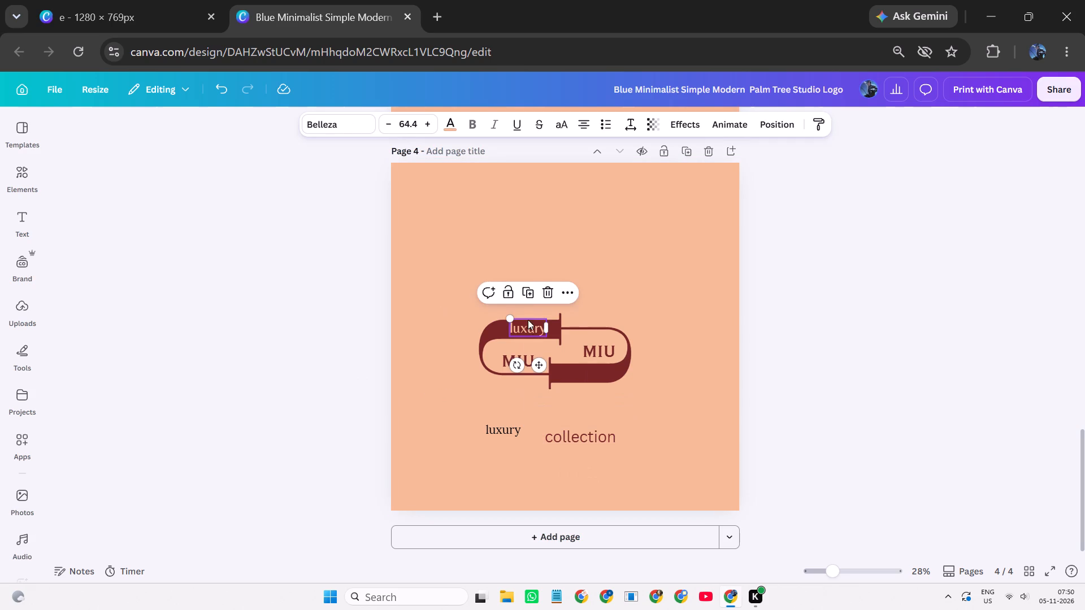
click(529, 283)
drag(545, 366, 548, 367)
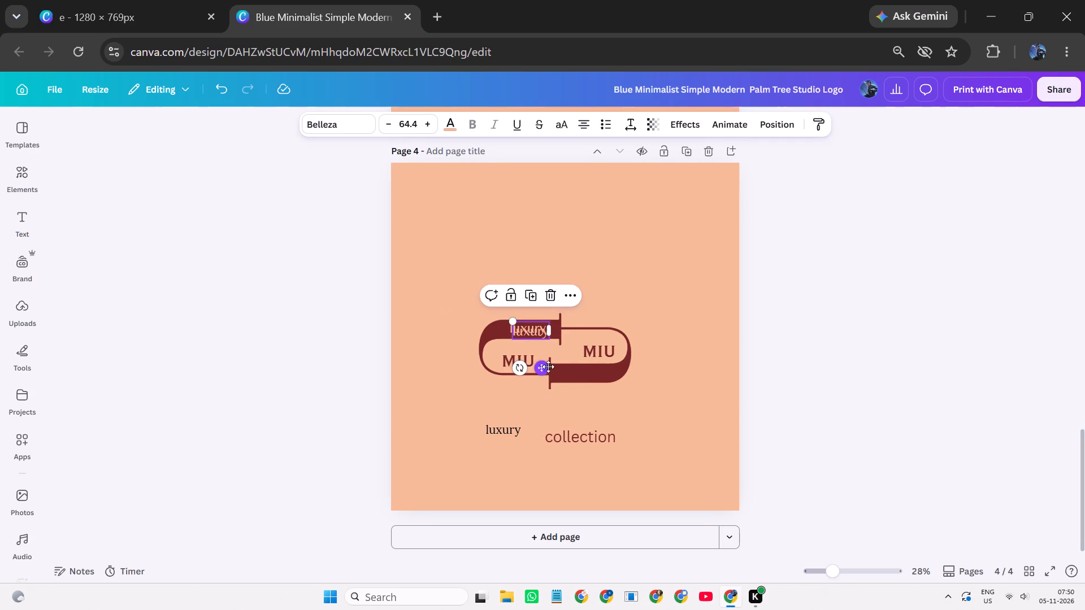
drag(548, 367, 588, 409)
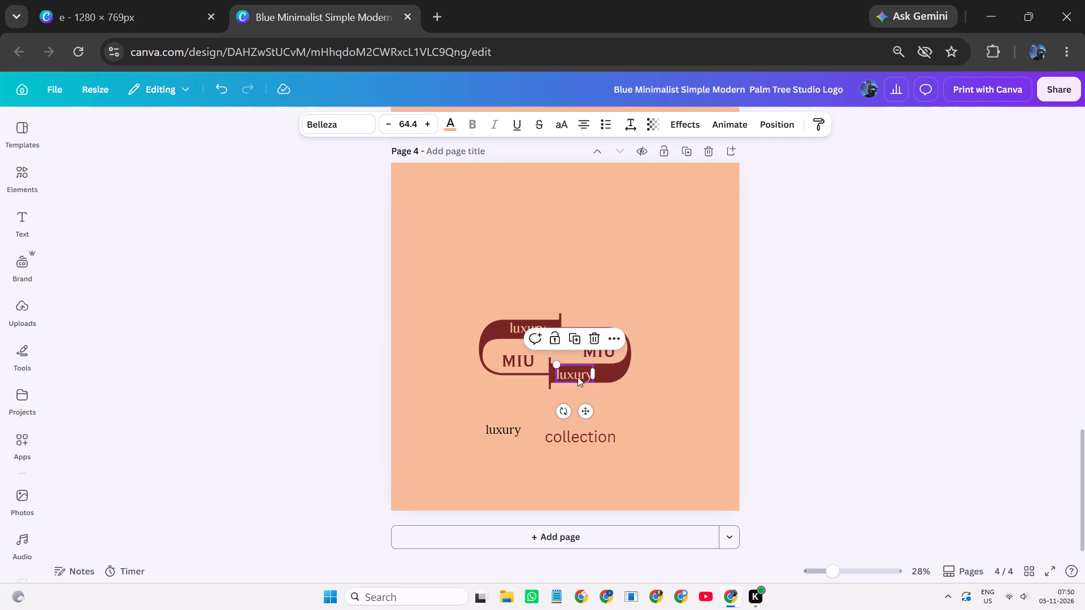
Replace the wording of the copied text on the lower band with "collection".
click(577, 374)
key(c)
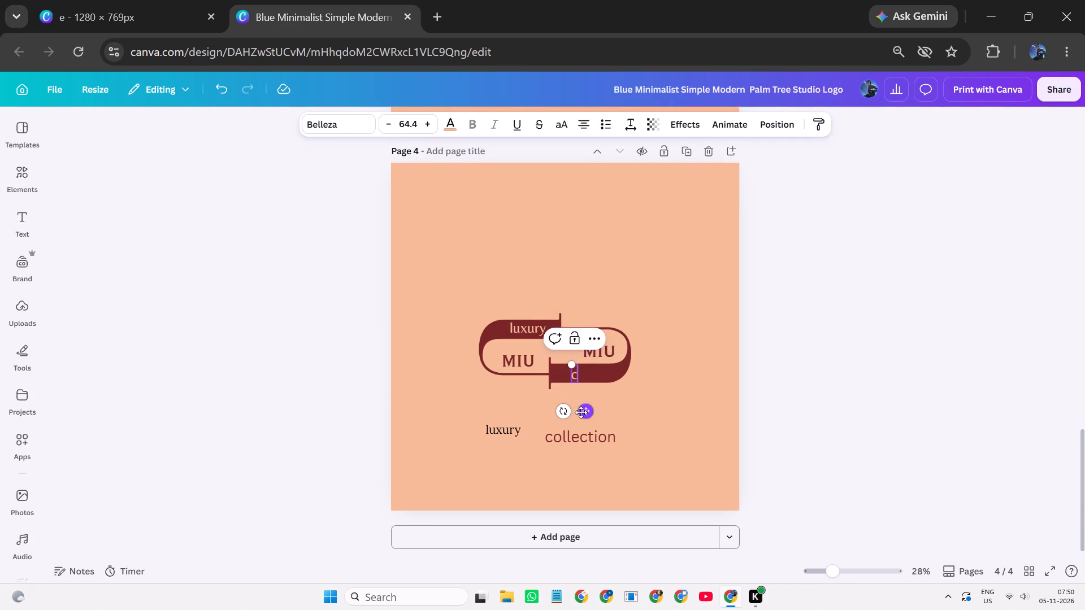
text(ollec)
text(tion)
click(709, 393)
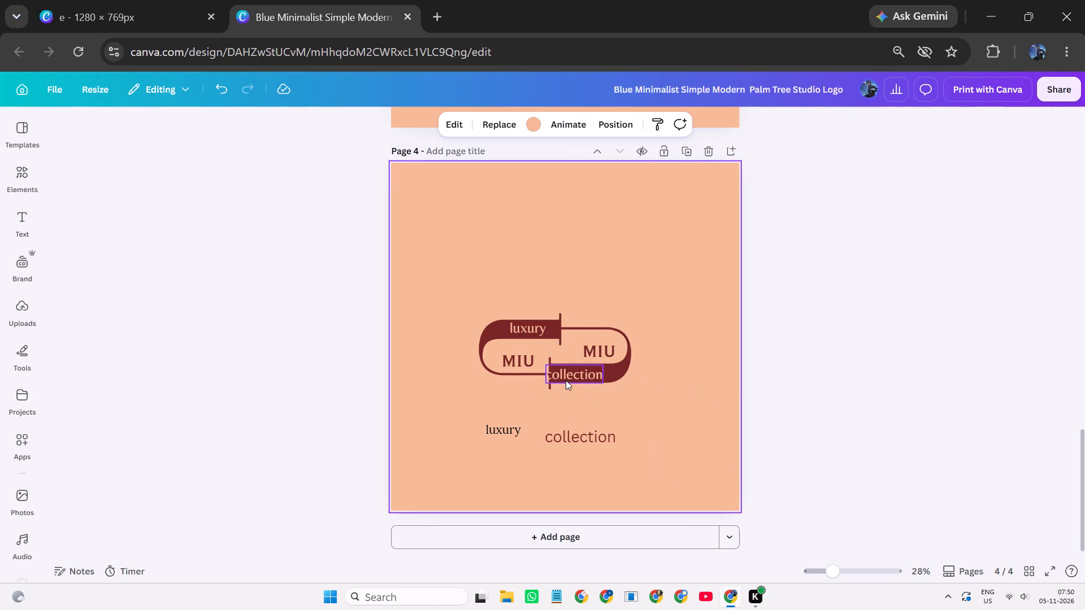
Shift the pastel orange "collection" text so it fits inside the lower dark red band, clear of the vertical bar.
click(568, 376)
drag(584, 412, 589, 413)
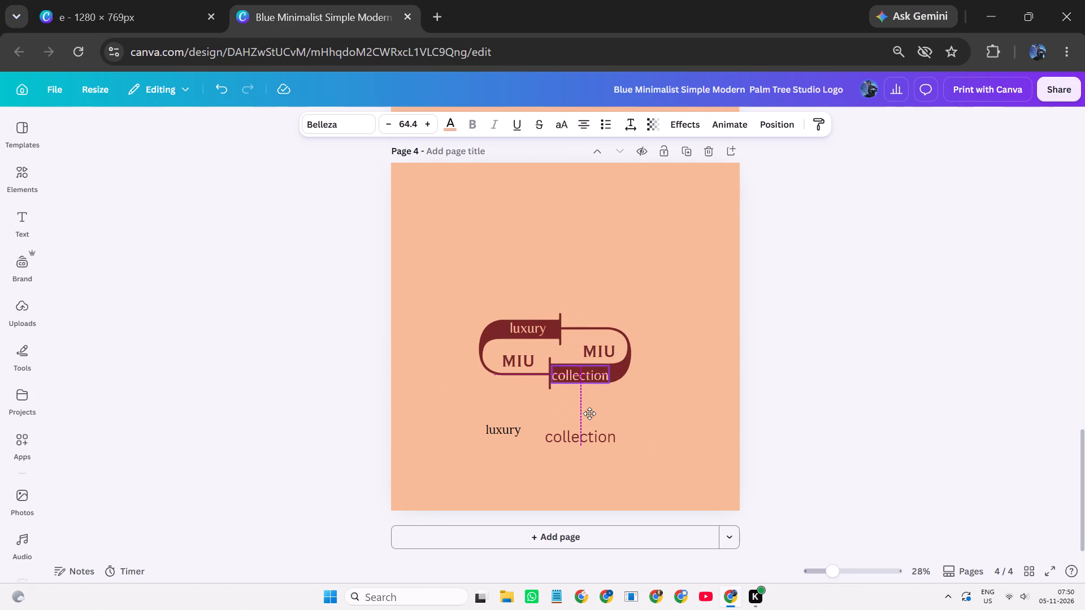
drag(589, 413, 592, 414)
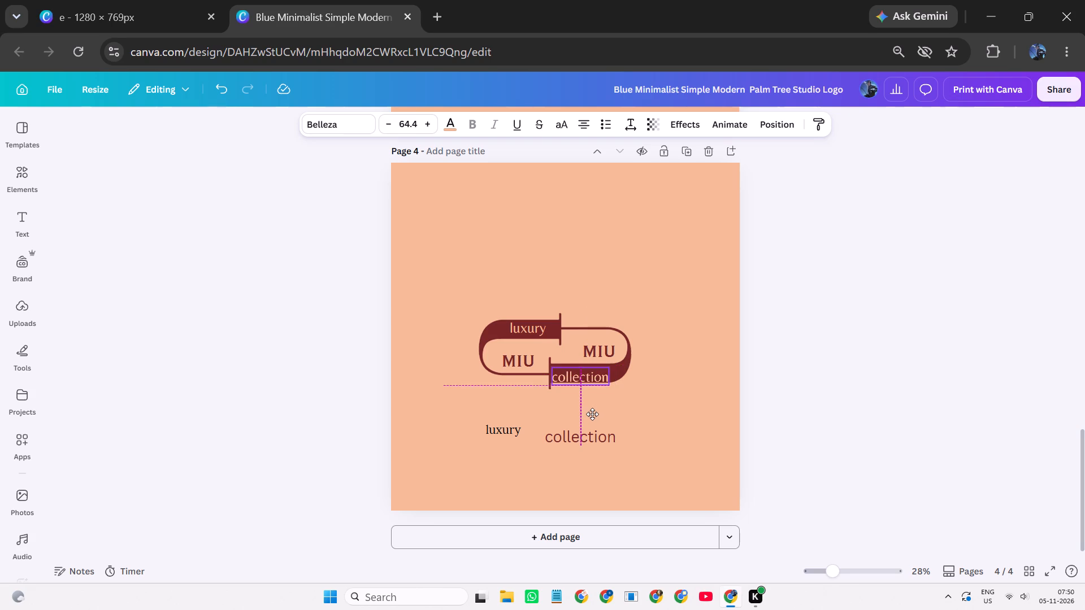
drag(592, 414, 593, 413)
click(645, 404)
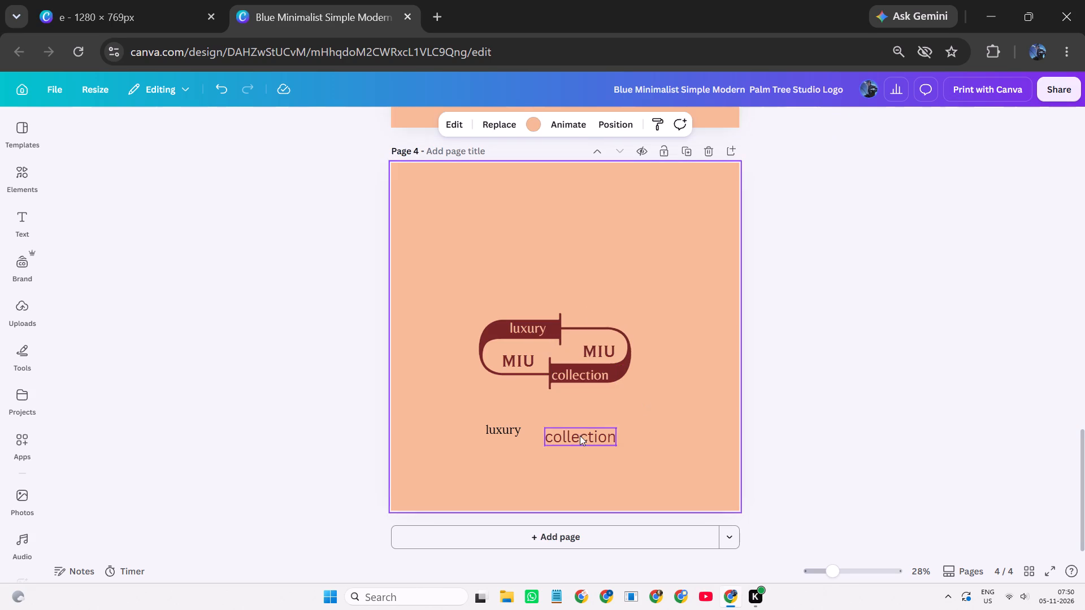
Delete the leftover dark red "collection" and black "luxury" texts below the pill logo.
click(534, 448)
click(562, 429)
click(592, 395)
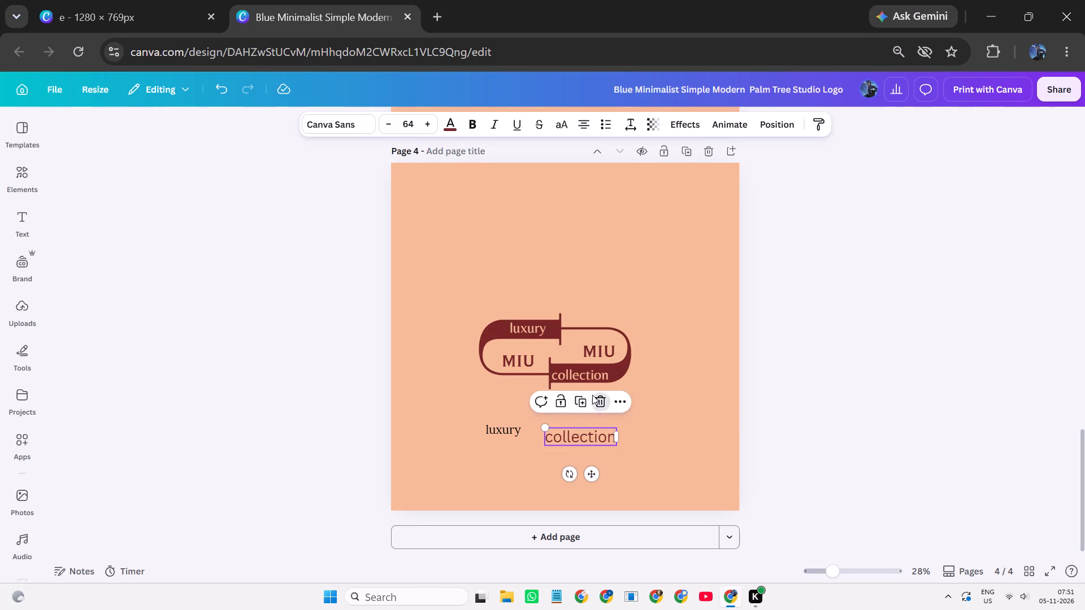
click(510, 434)
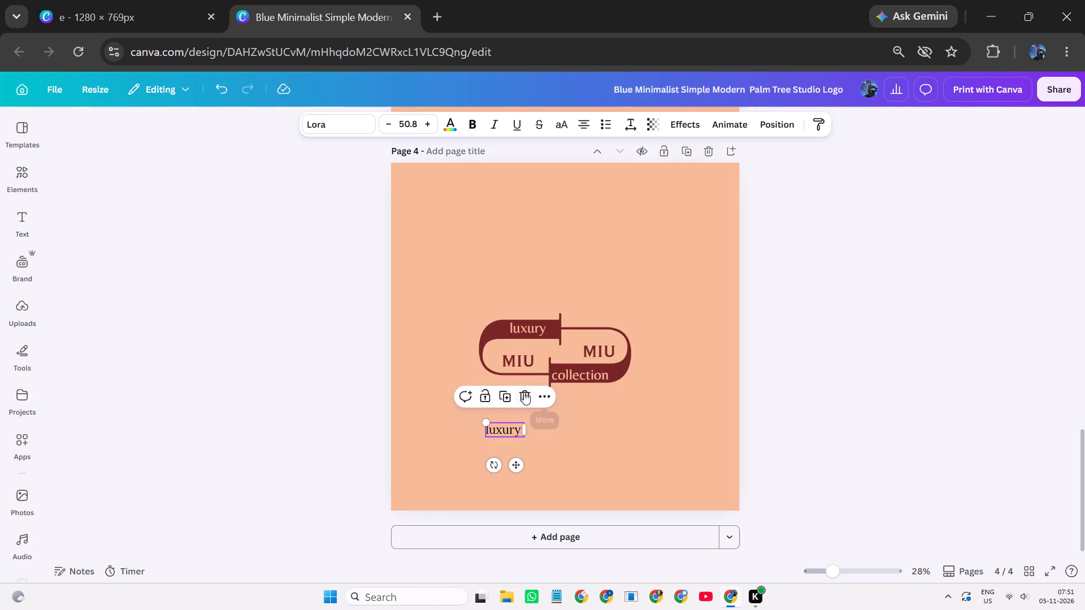
click(523, 391)
Try Georgia Pro and Garamond on the upper band's "luxury" text, settle on Alice, make it uppercase and reduce it to size 62.4.
click(532, 324)
click(340, 125)
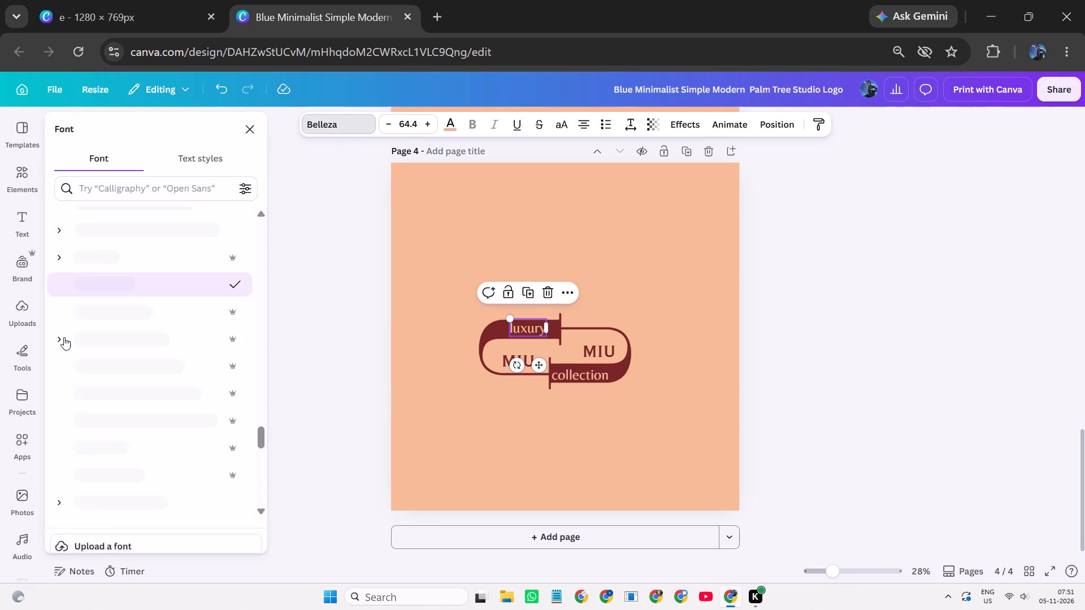
scroll(120, 343, down, 6)
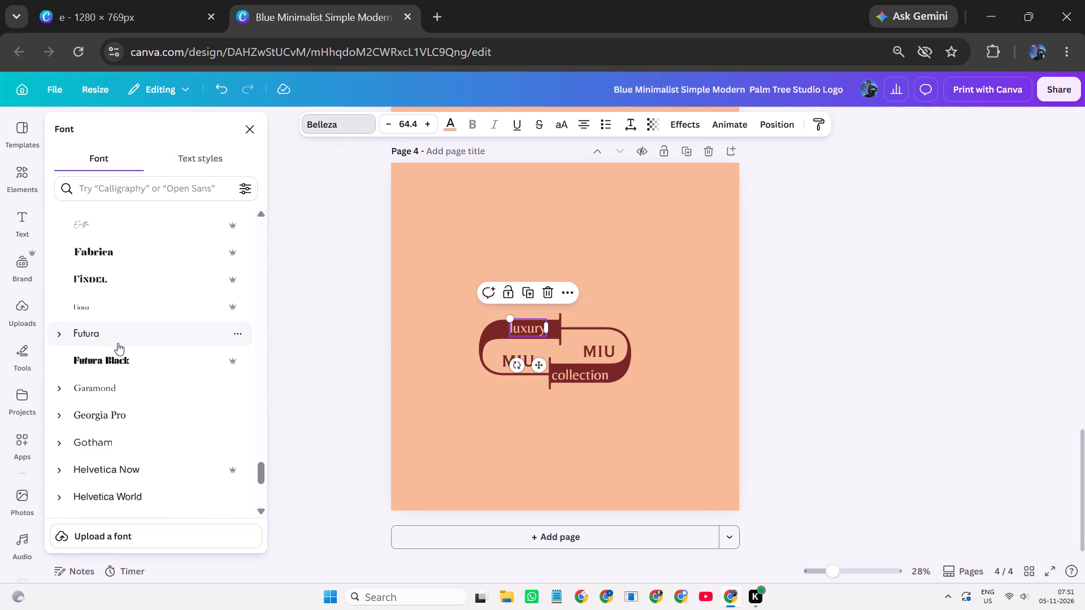
click(120, 411)
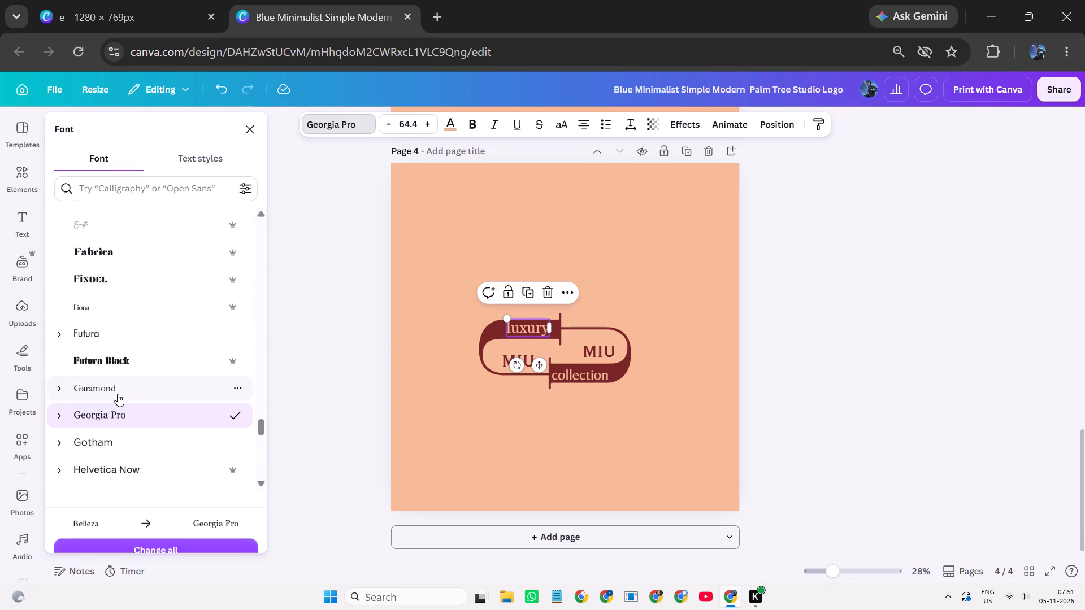
click(120, 383)
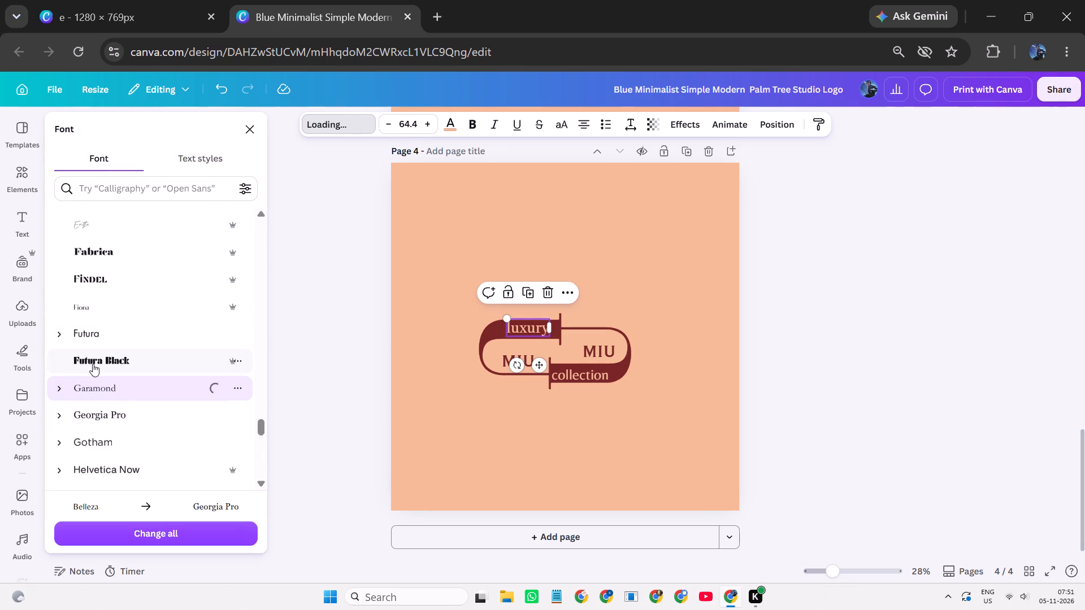
scroll(93, 361, up, 16)
scroll(92, 361, up, 12)
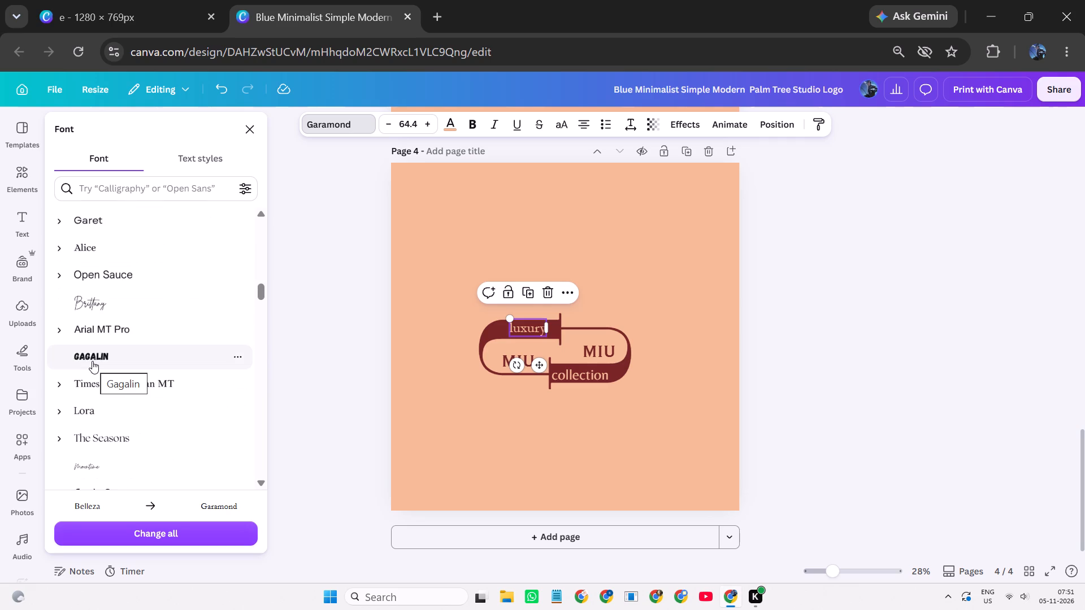
click(102, 249)
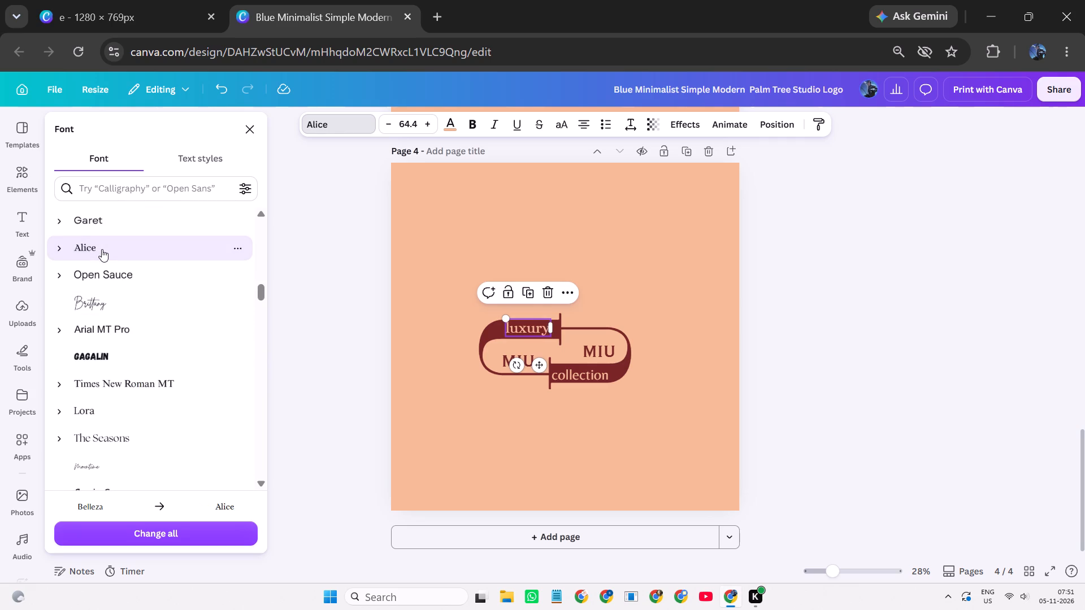
click(554, 122)
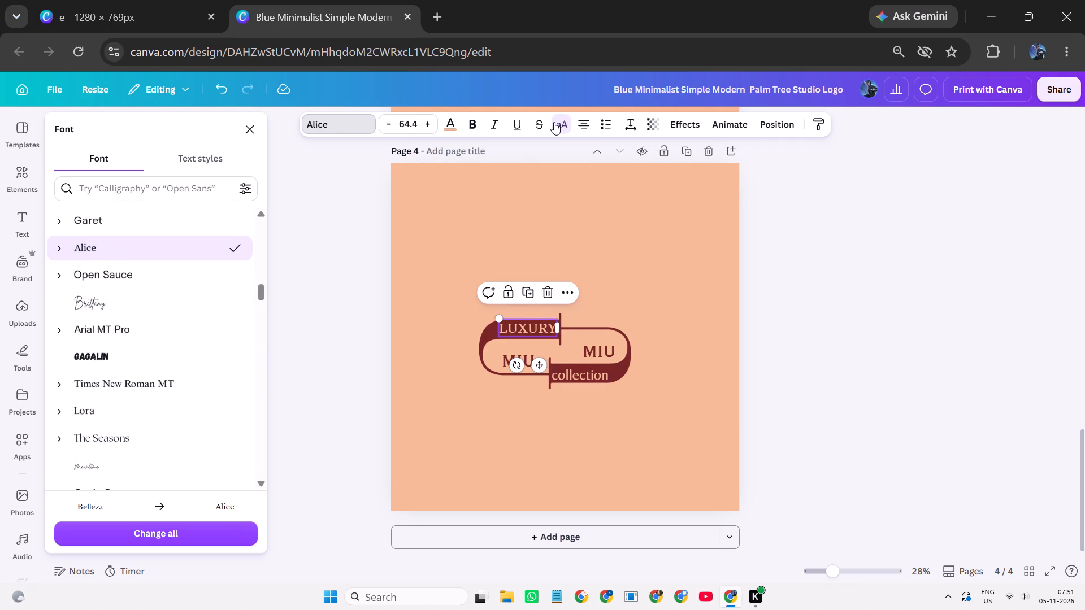
click(500, 315)
Make the lower band's "collection" text uppercase and set its font to Alice.
click(588, 361)
click(589, 368)
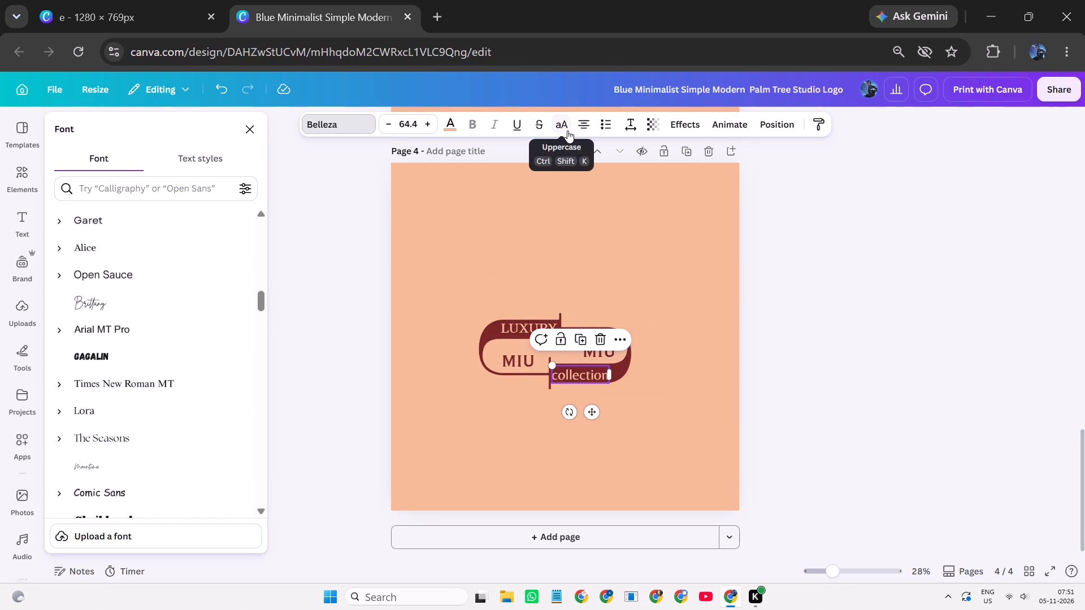
click(567, 130)
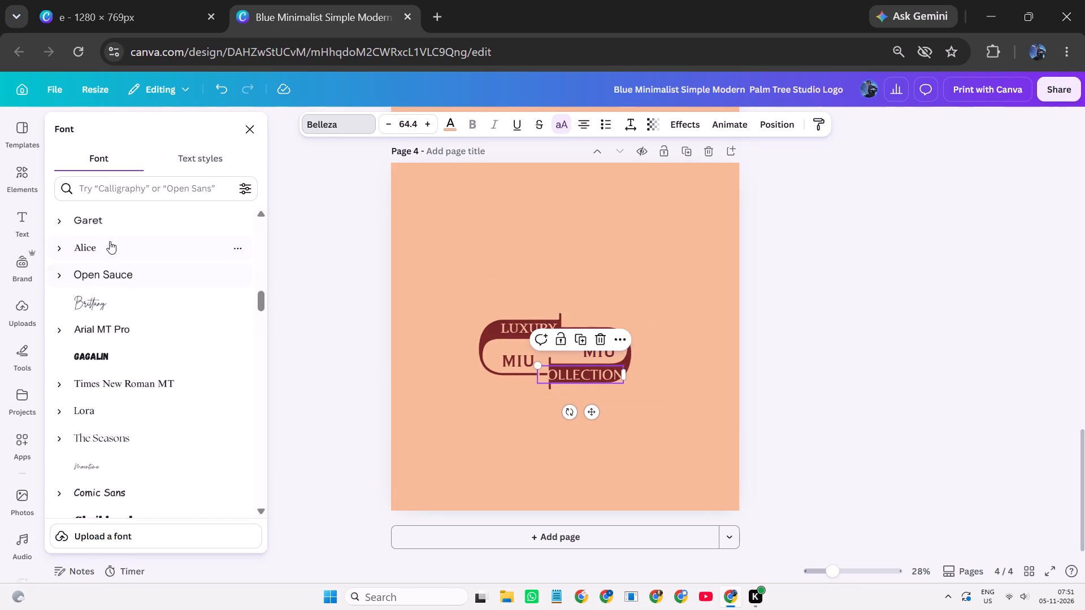
click(110, 241)
click(340, 350)
click(437, 398)
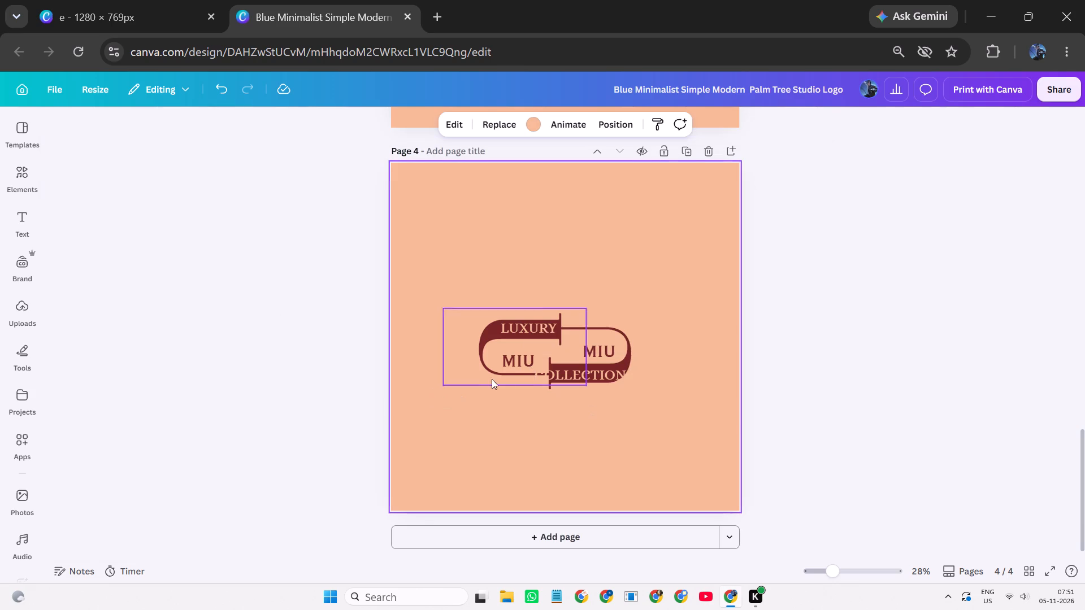
Shrink the "COLLECTION" text to about size 51.9 and move it up inside the lower dark red band.
click(609, 369)
click(632, 377)
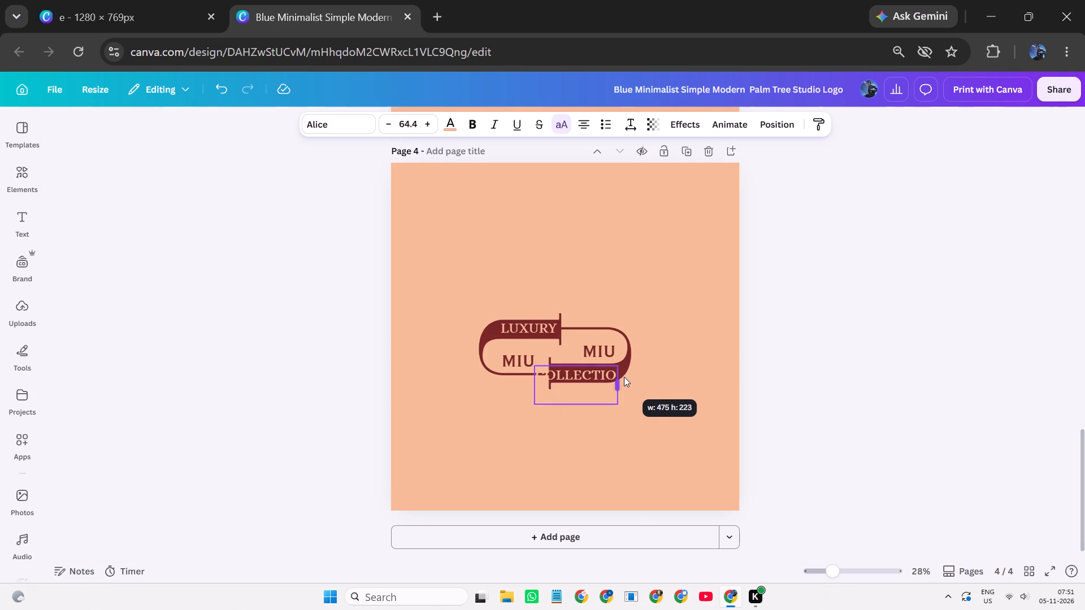
drag(534, 363, 545, 363)
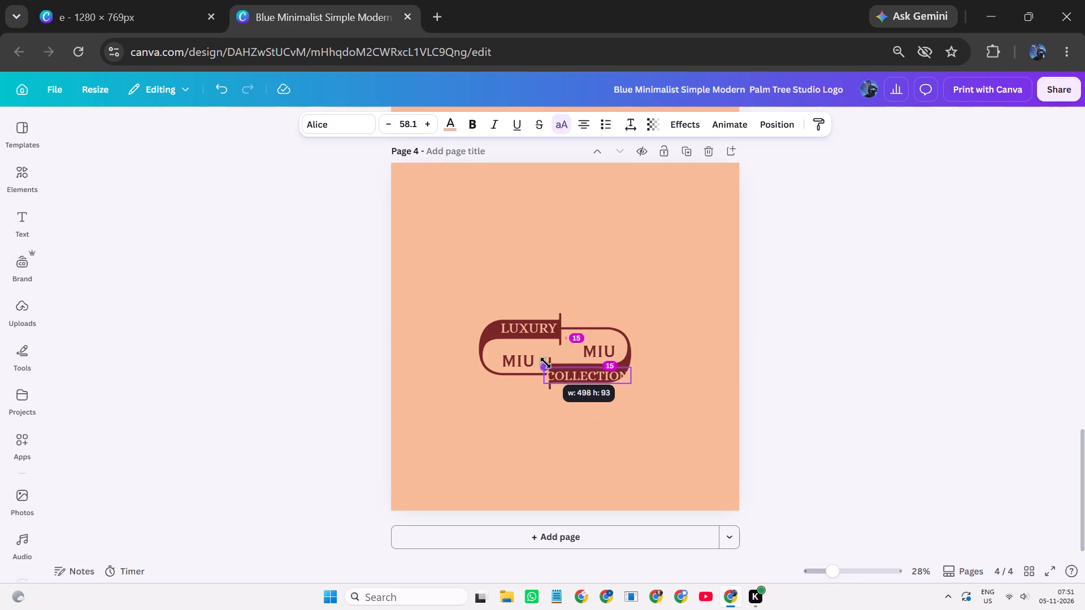
drag(545, 363, 553, 364)
drag(592, 374, 591, 373)
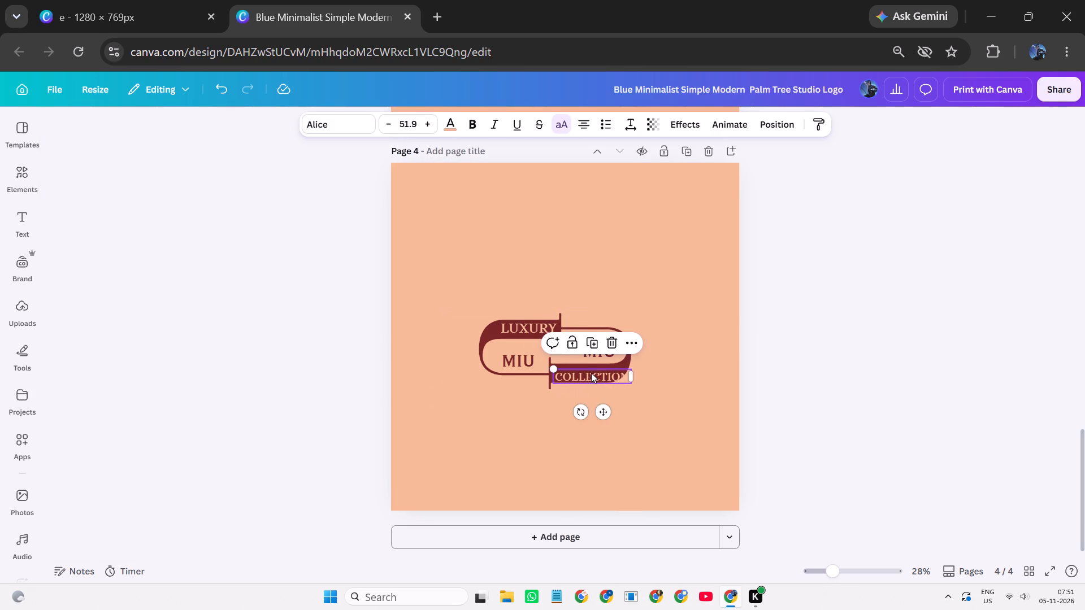
drag(591, 373, 591, 369)
click(632, 394)
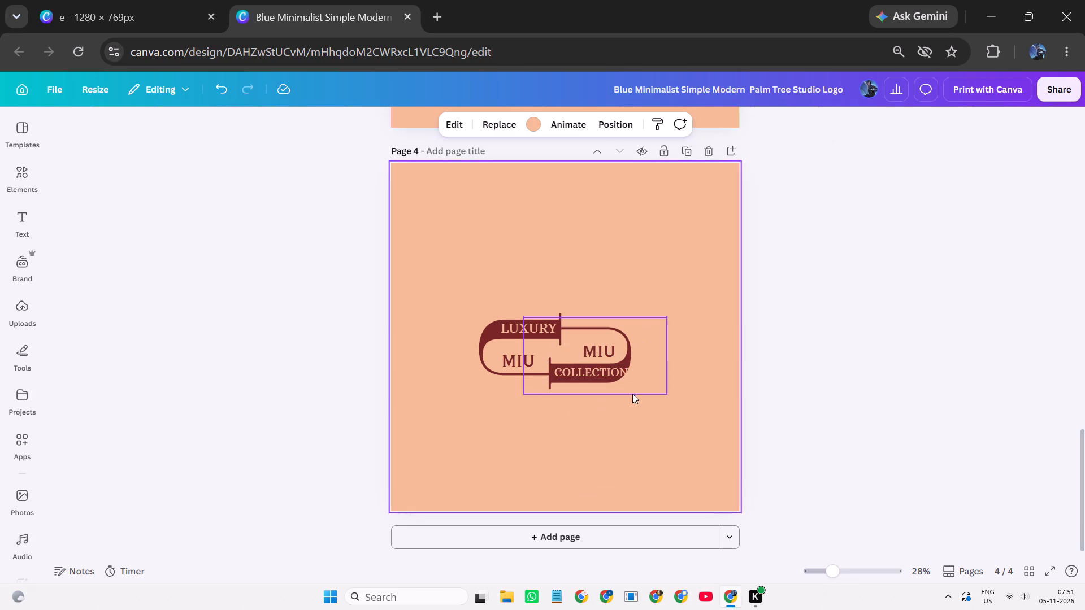
Reduce the "COLLECTION" text to about size 49.8 and reposition it between the vertical bar and the lower band's curved end.
ctrl+scroll(629, 391, up, 10)
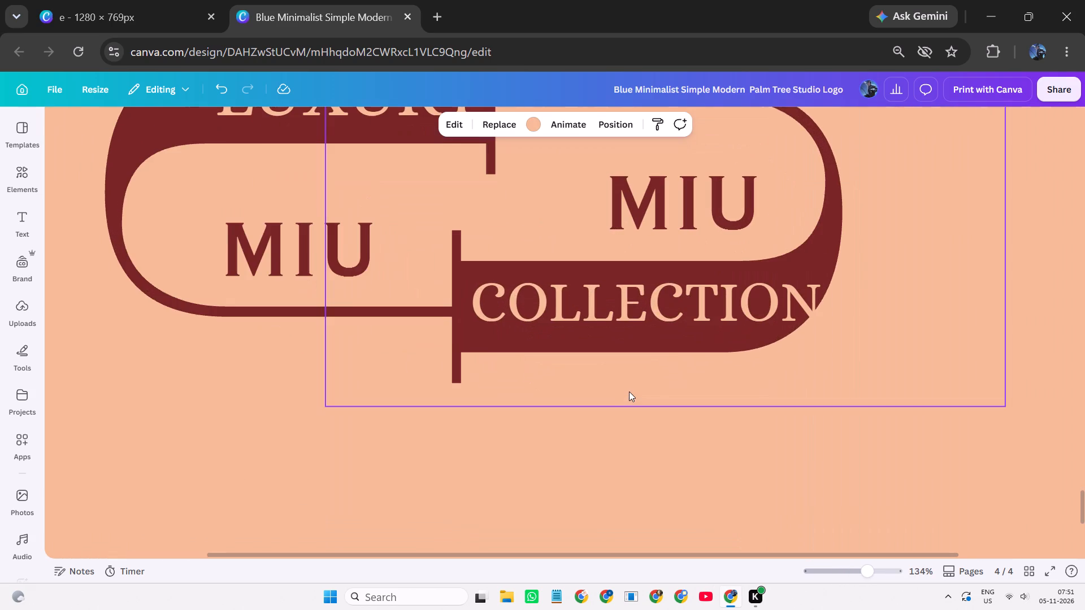
drag(659, 282, 648, 296)
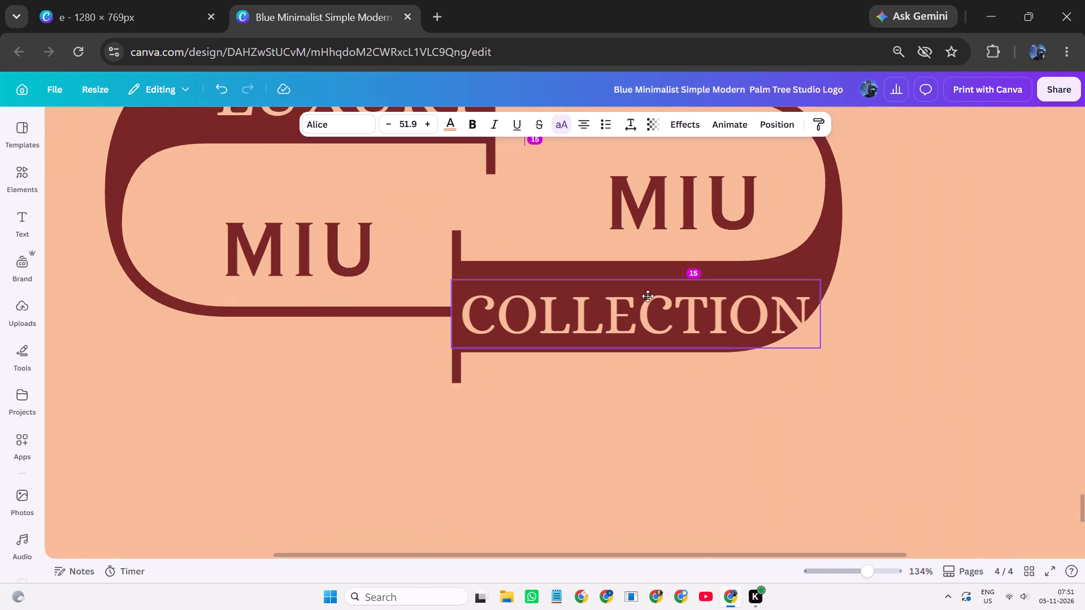
drag(648, 296, 646, 296)
drag(440, 315, 446, 328)
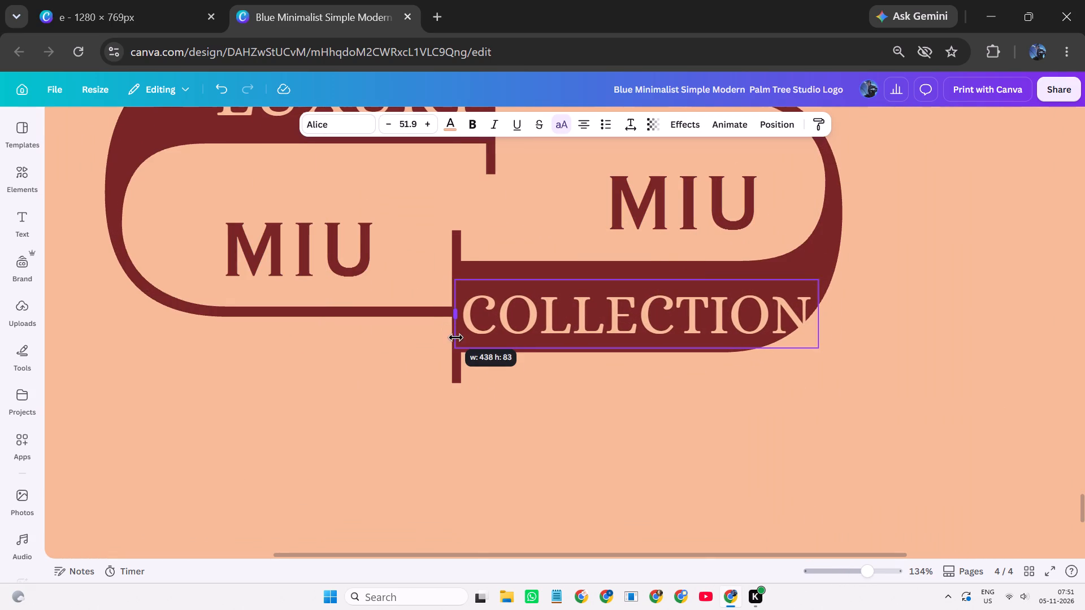
drag(454, 346, 467, 337)
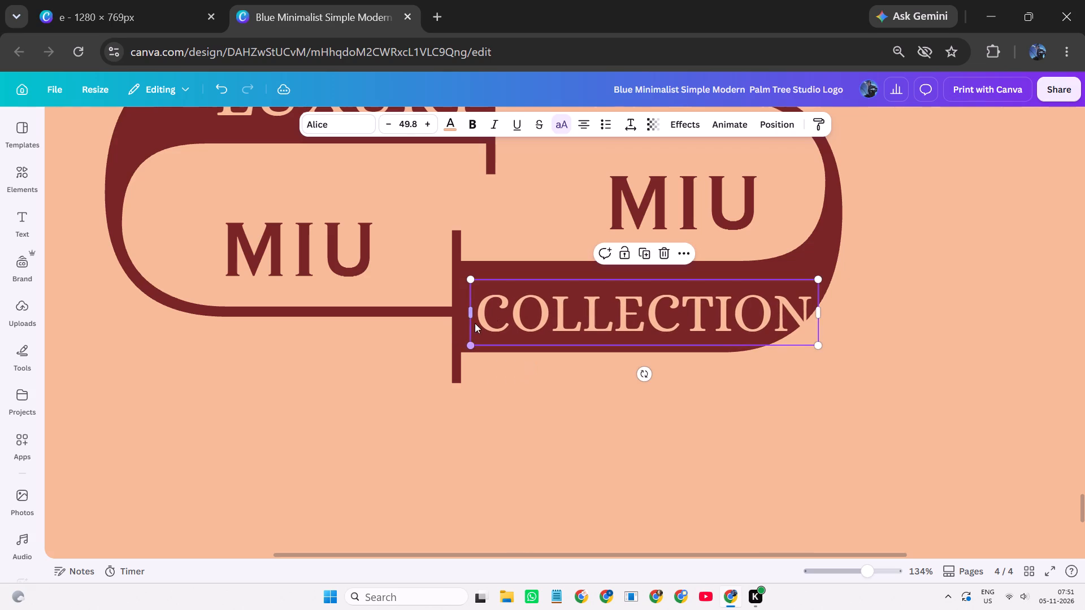
drag(534, 309, 520, 313)
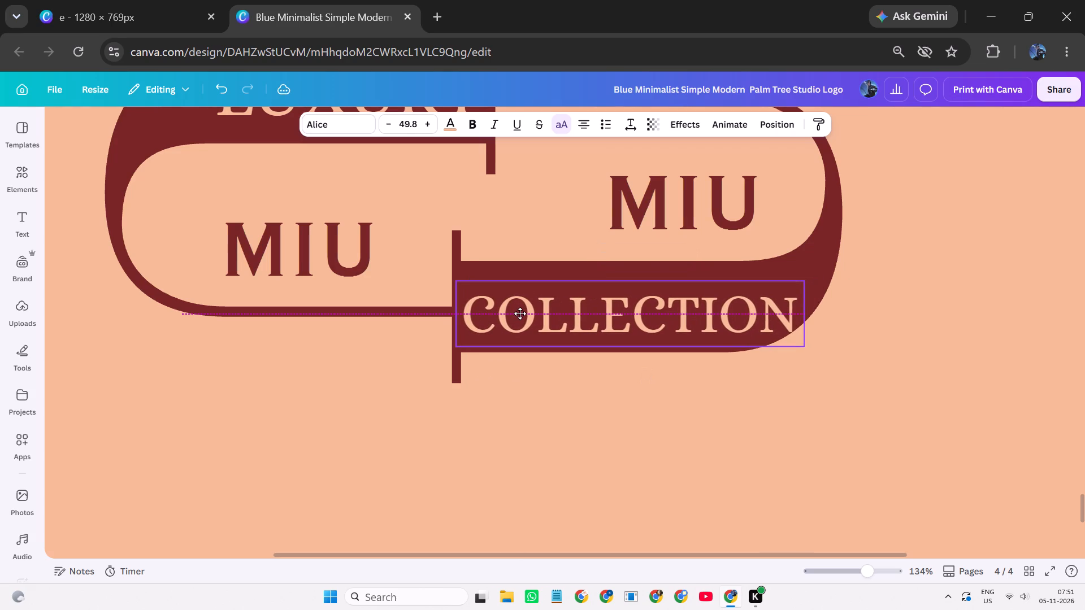
drag(520, 313, 518, 313)
click(481, 398)
Move the "LUXURY" text down so it sits near the lower edge of the upper dark red band.
scroll(481, 368, up, 1)
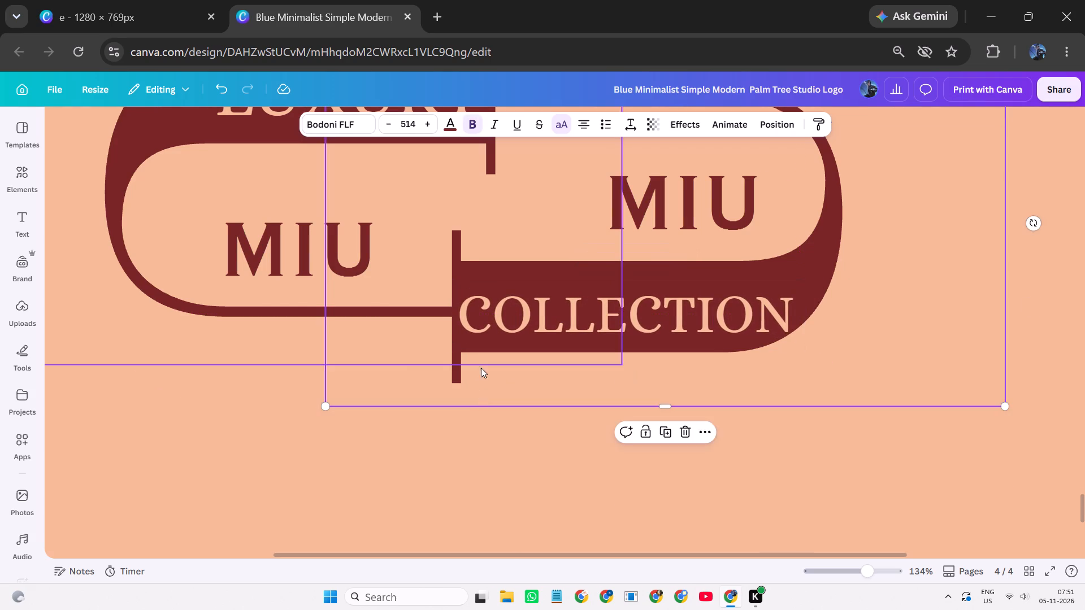
scroll(481, 368, up, 2)
scroll(481, 366, down, 1)
click(444, 349)
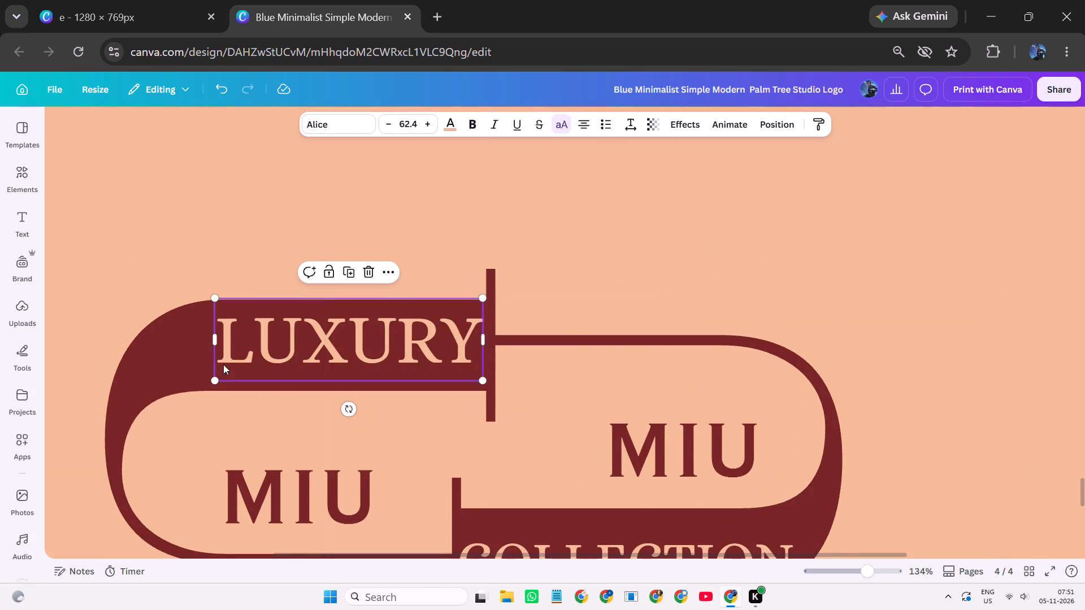
drag(231, 360, 228, 367)
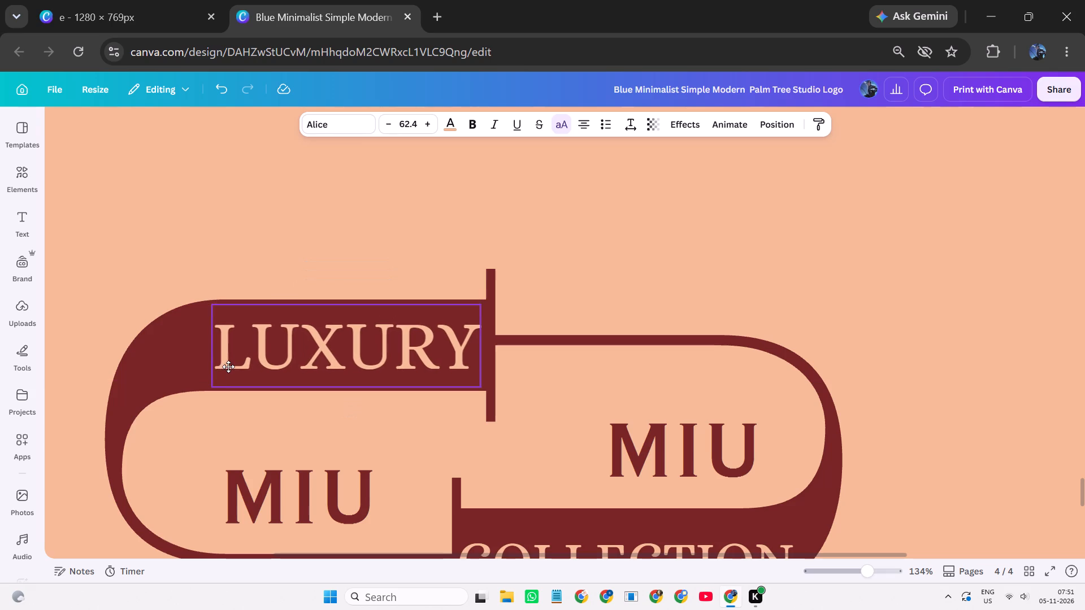
drag(228, 367, 231, 380)
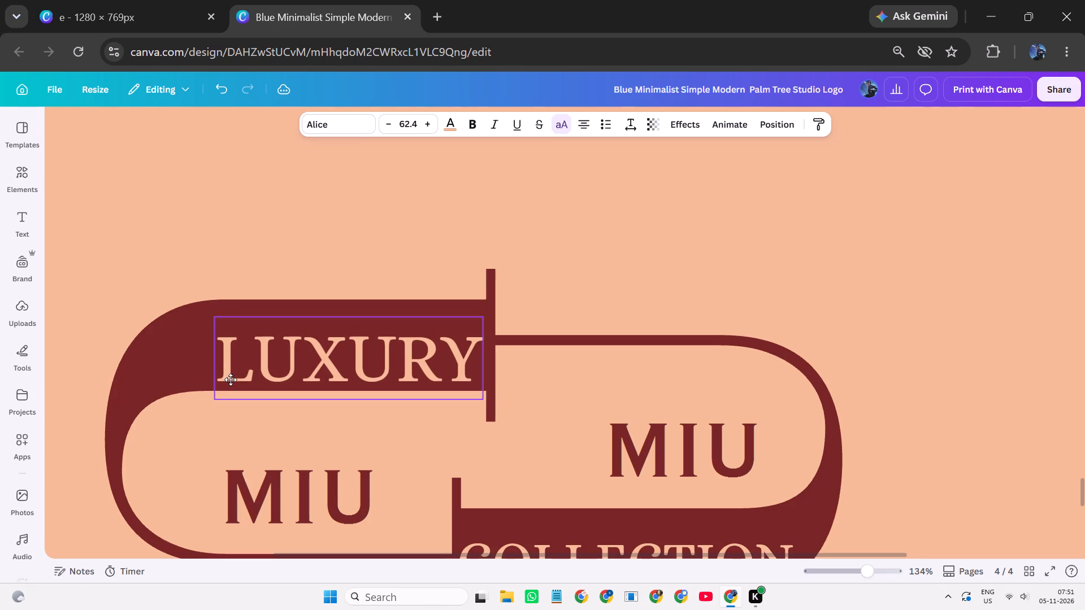
drag(231, 380, 231, 380)
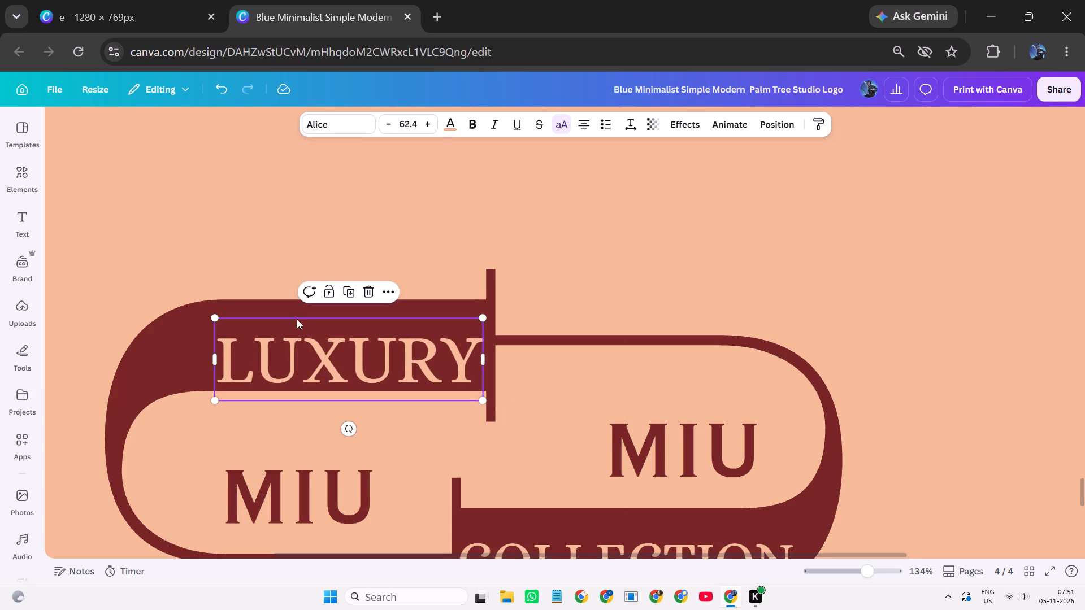
click(588, 216)
Fine-tune the "COLLECTION" text to size 49.3 and nudge it beside the vertical bar in the lower band.
ctrl+scroll(555, 216, down, 4)
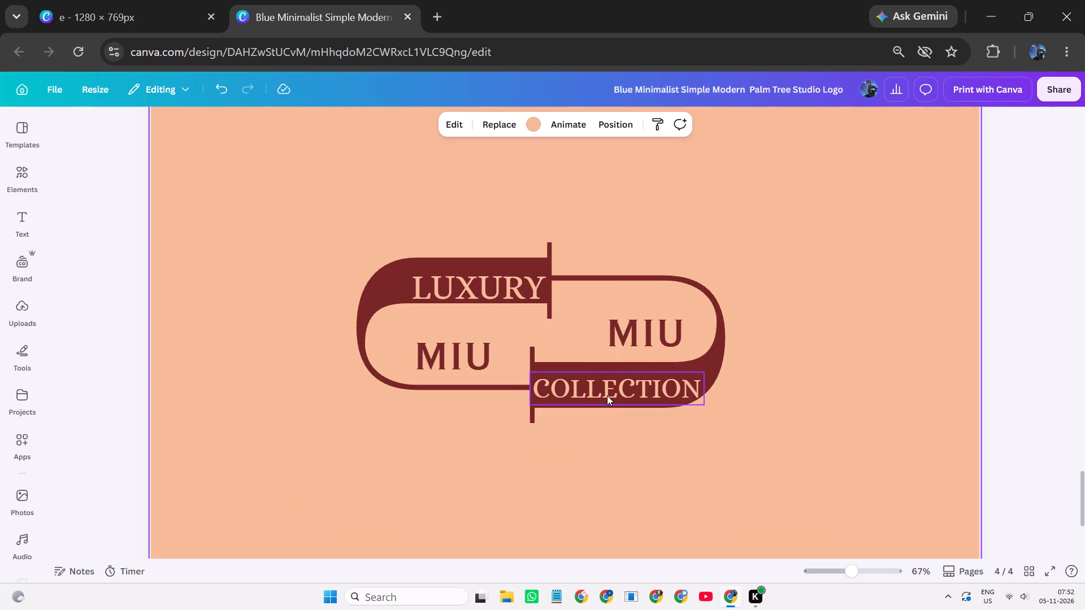
ctrl+scroll(574, 385, up, 2)
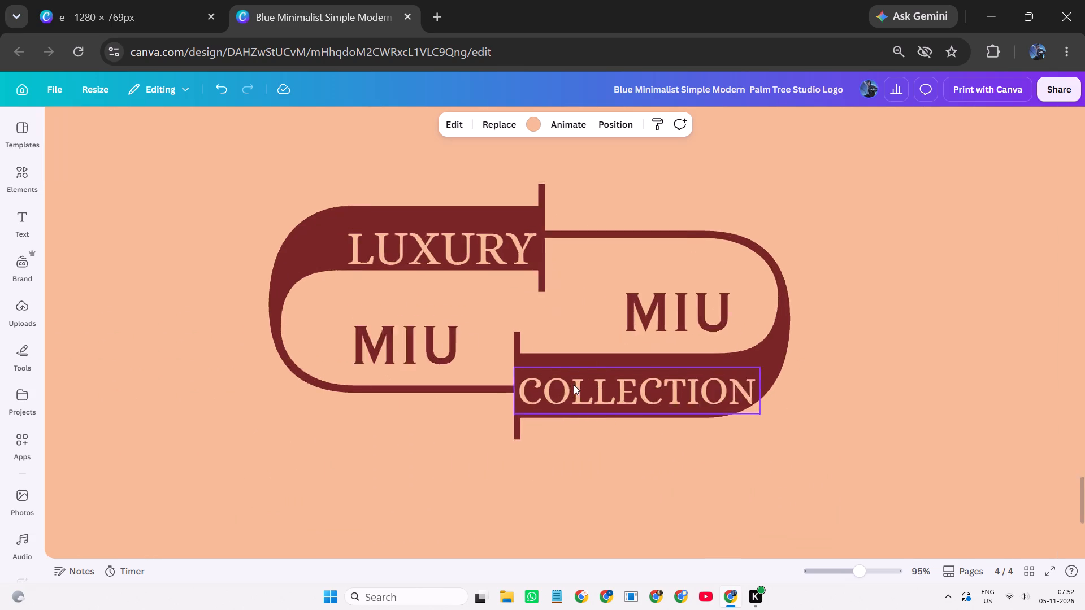
ctrl+scroll(574, 385, up, 7)
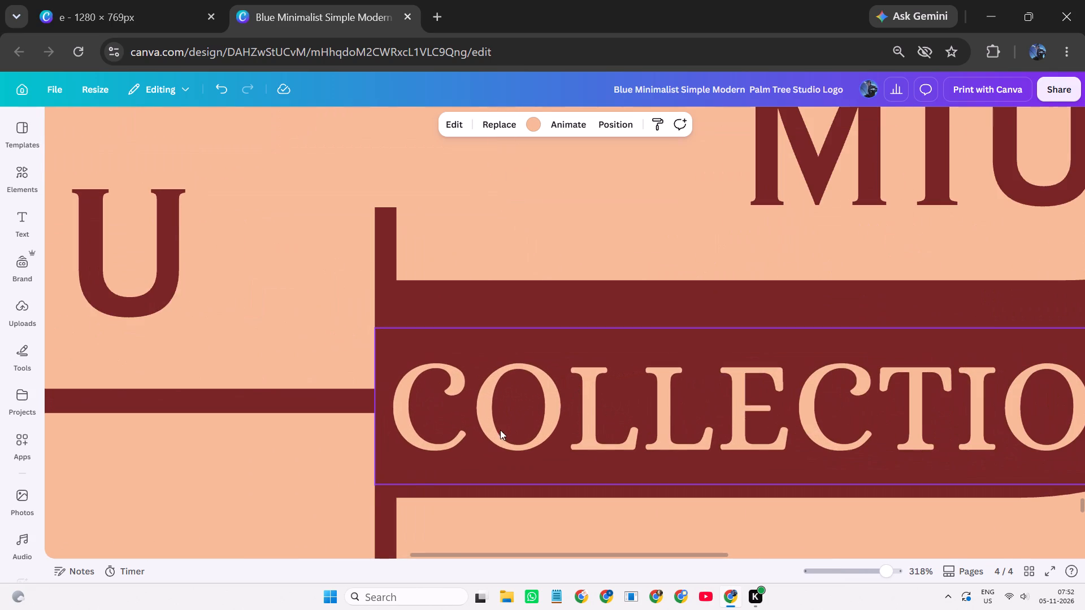
click(390, 477)
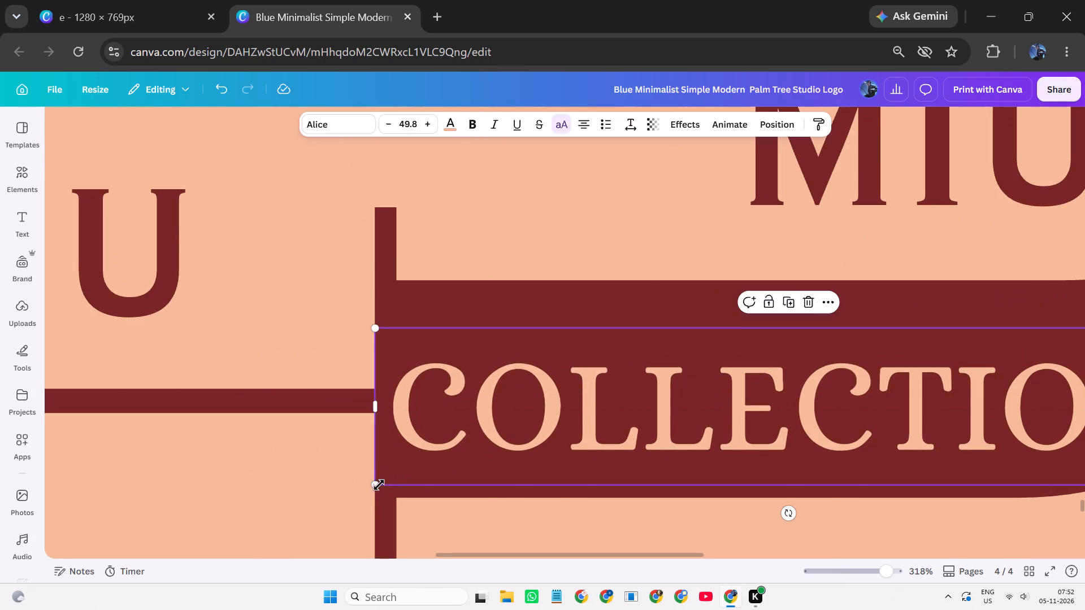
drag(379, 485, 388, 483)
drag(442, 430, 434, 435)
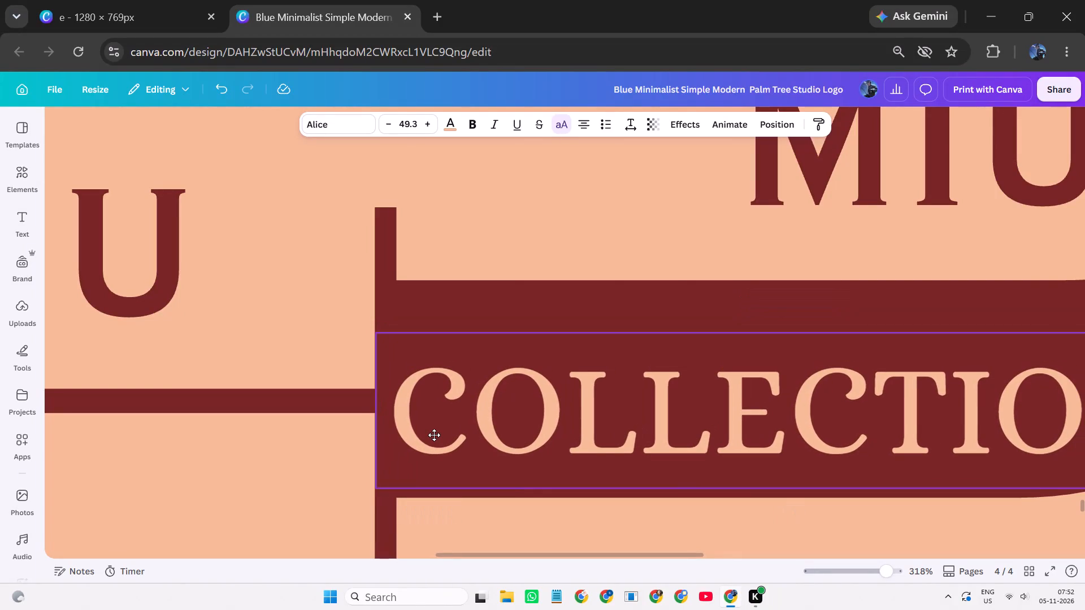
drag(434, 435, 434, 434)
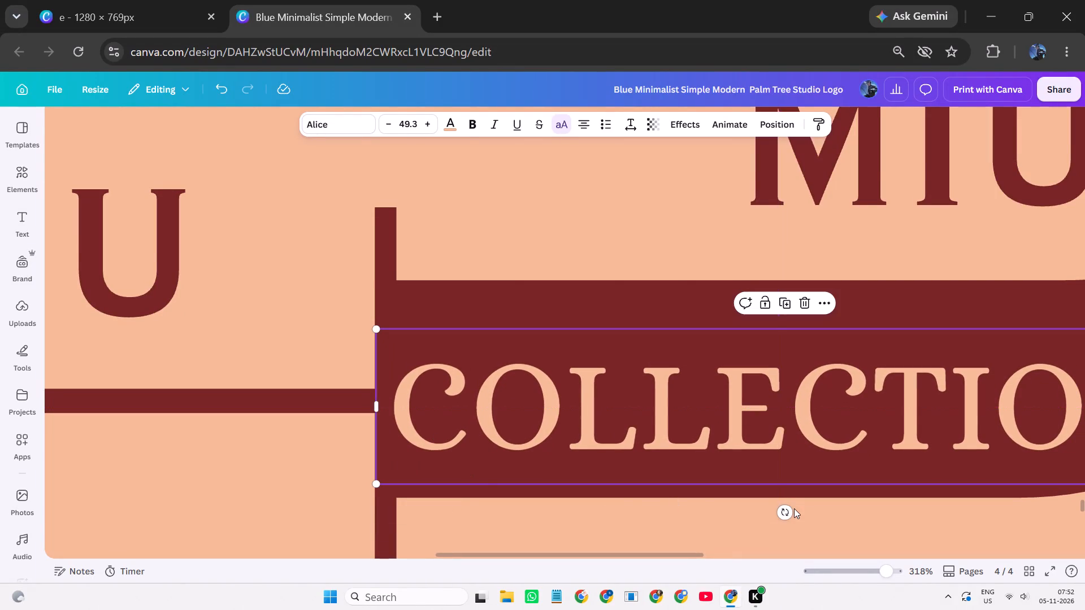
Examine the fit of the "LUXURY" and "COLLECTION" lettering within the pill logo on page 4.
scroll(794, 508, up, 1)
scroll(794, 508, down, 2)
ctrl+scroll(794, 509, down, 3)
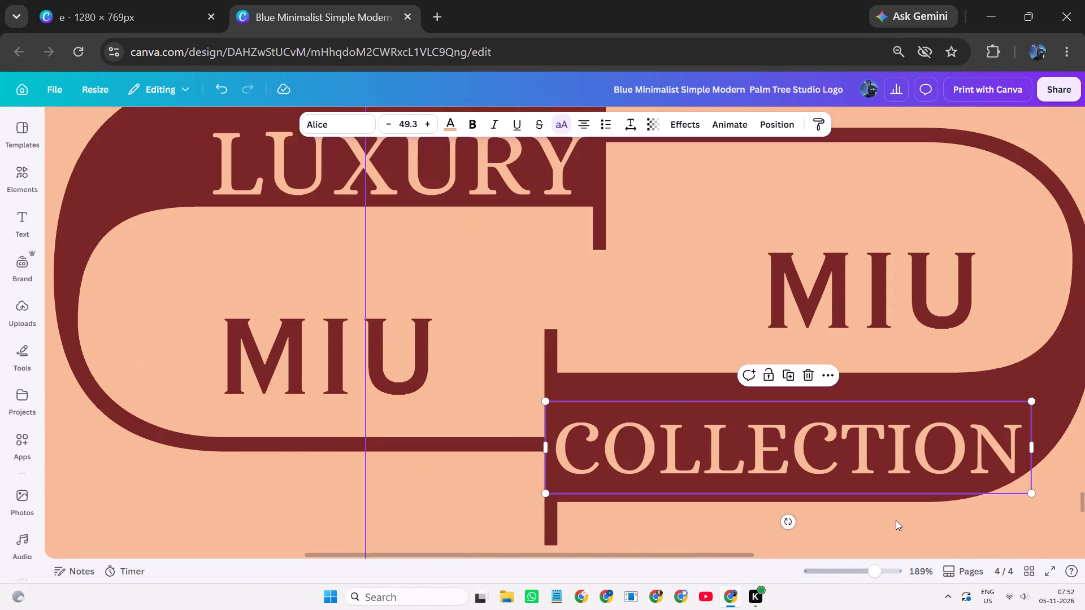
scroll(984, 506, up, 3)
scroll(984, 506, down, 4)
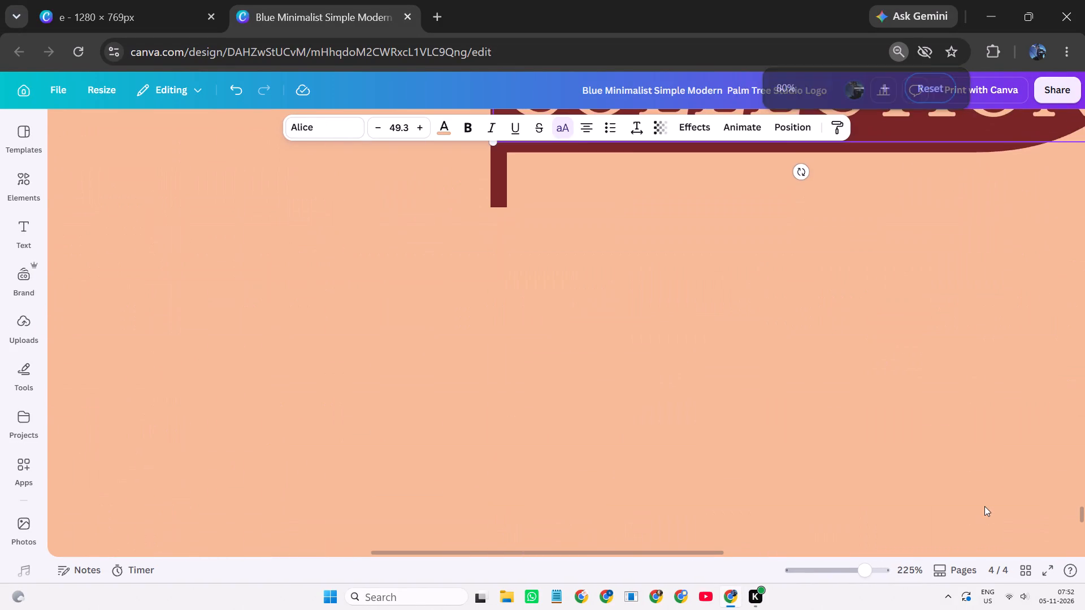
scroll(983, 508, up, 3)
ctrl+scroll(982, 510, down, 5)
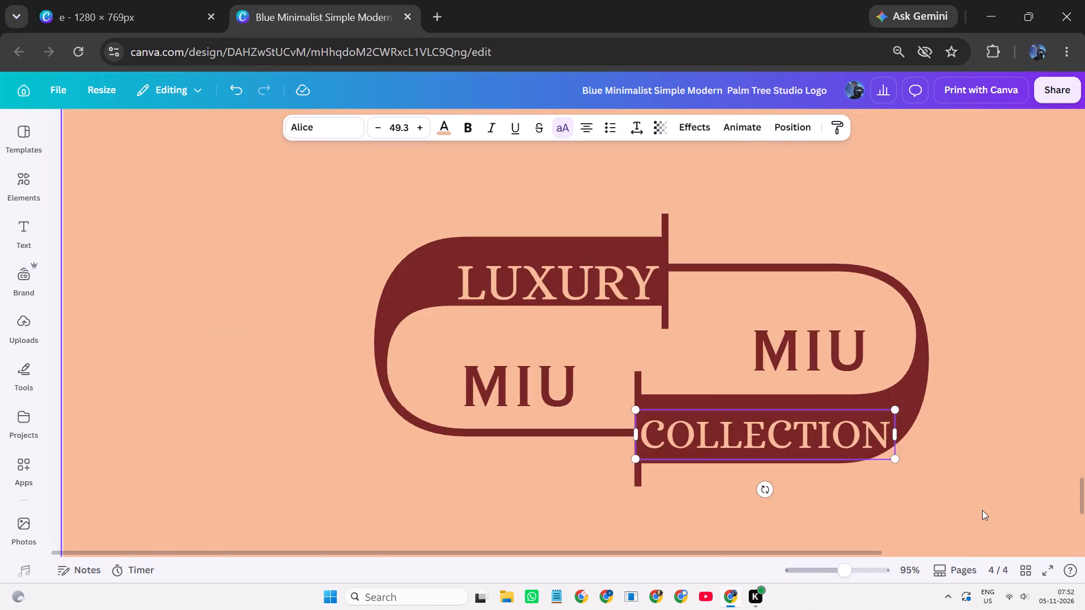
ctrl+scroll(982, 510, down, 2)
scroll(877, 507, up, 2)
ctrl+scroll(817, 504, up, 1)
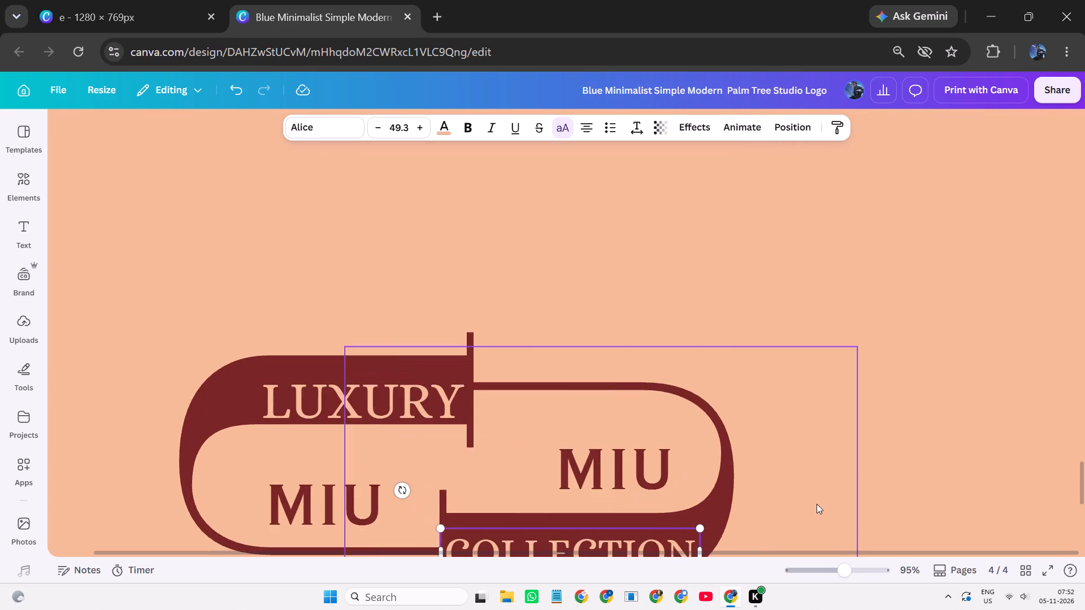
Examine page 4's pill logo lettering at several magnifications, with a glance at page 3's version.
ctrl+scroll(817, 504, up, 1)
ctrl+scroll(481, 470, up, 2)
scroll(480, 470, down, 2)
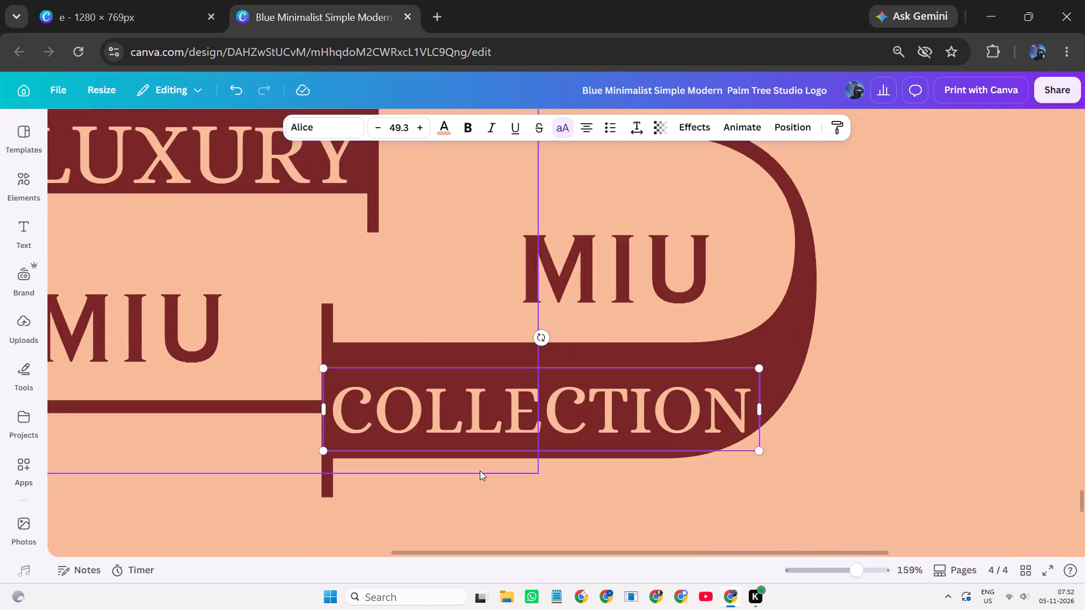
ctrl+scroll(602, 467, down, 8)
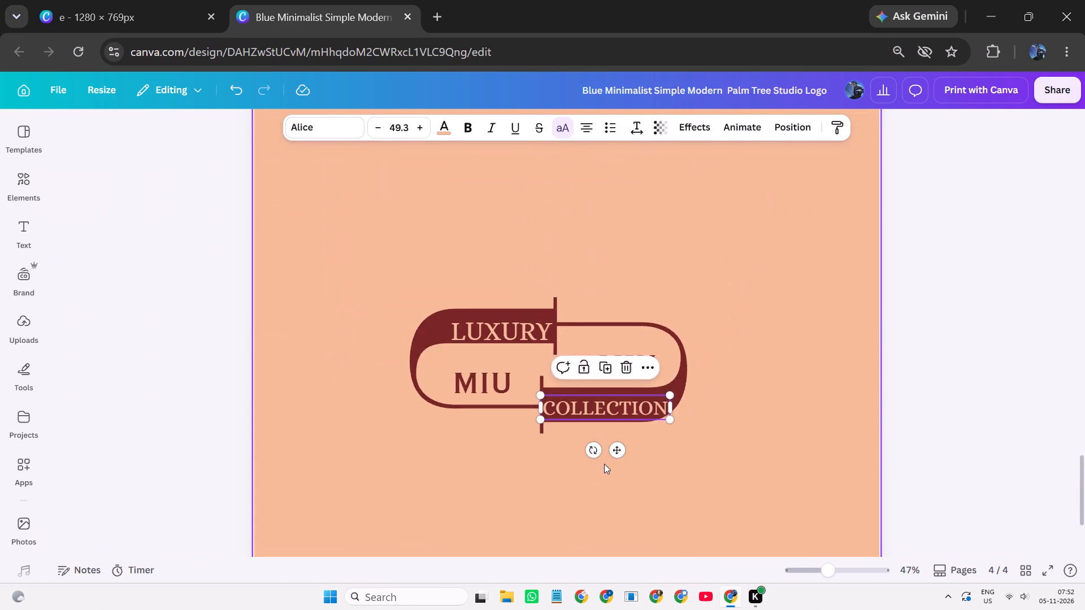
ctrl+scroll(604, 464, down, 1)
click(1084, 426)
click(977, 404)
scroll(976, 403, down, 1)
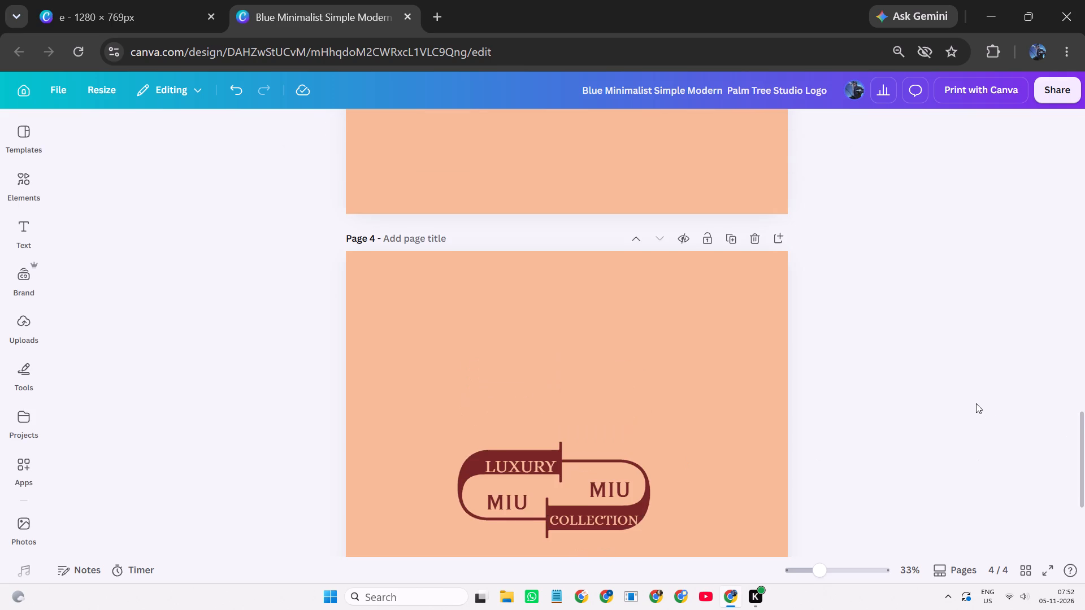
scroll(976, 402, down, 2)
ctrl+scroll(975, 400, up, 9)
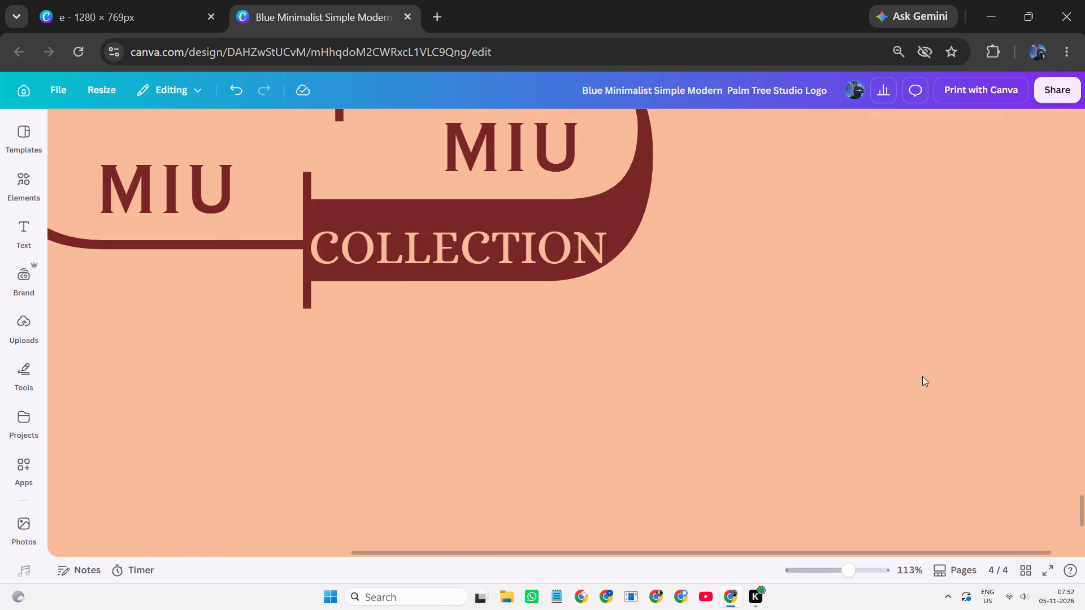
ctrl+scroll(469, 358, up, 2)
scroll(448, 347, down, 8)
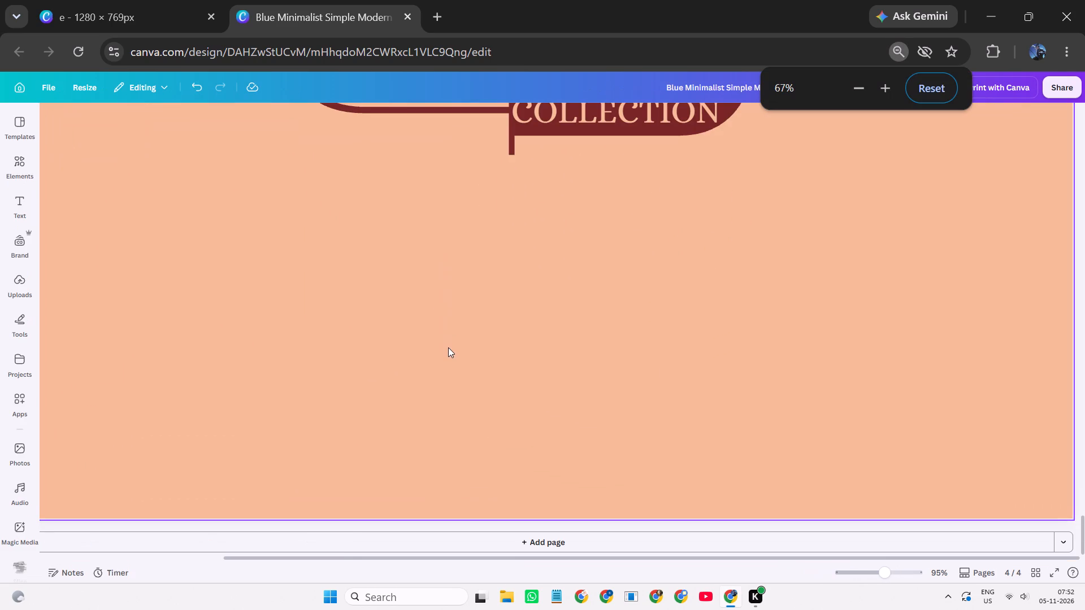
ctrl+scroll(448, 347, up, 5)
ctrl+scroll(448, 347, down, 3)
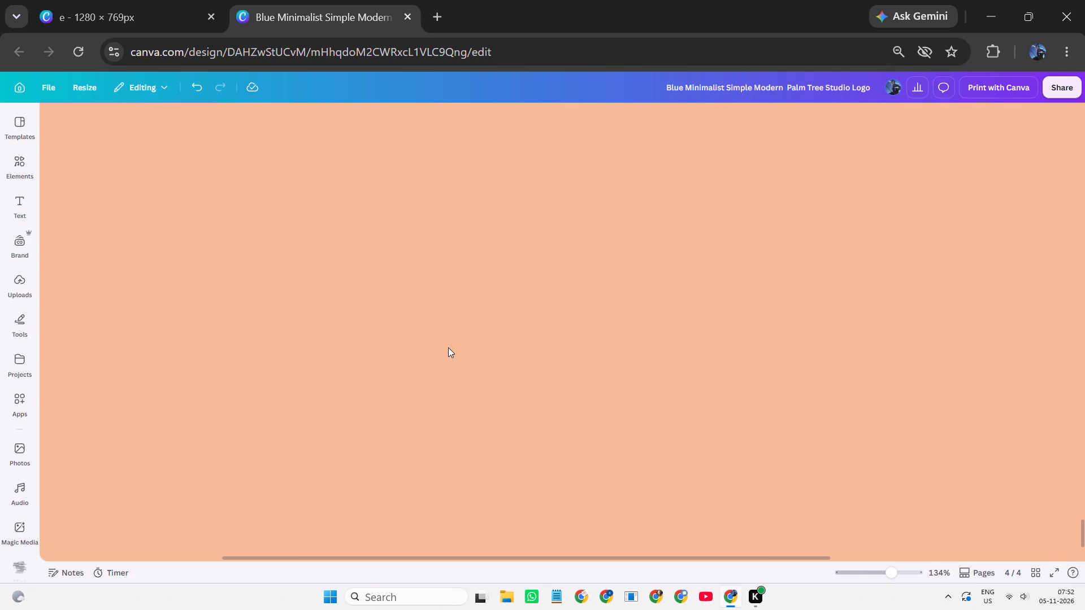
ctrl+scroll(448, 347, down, 6)
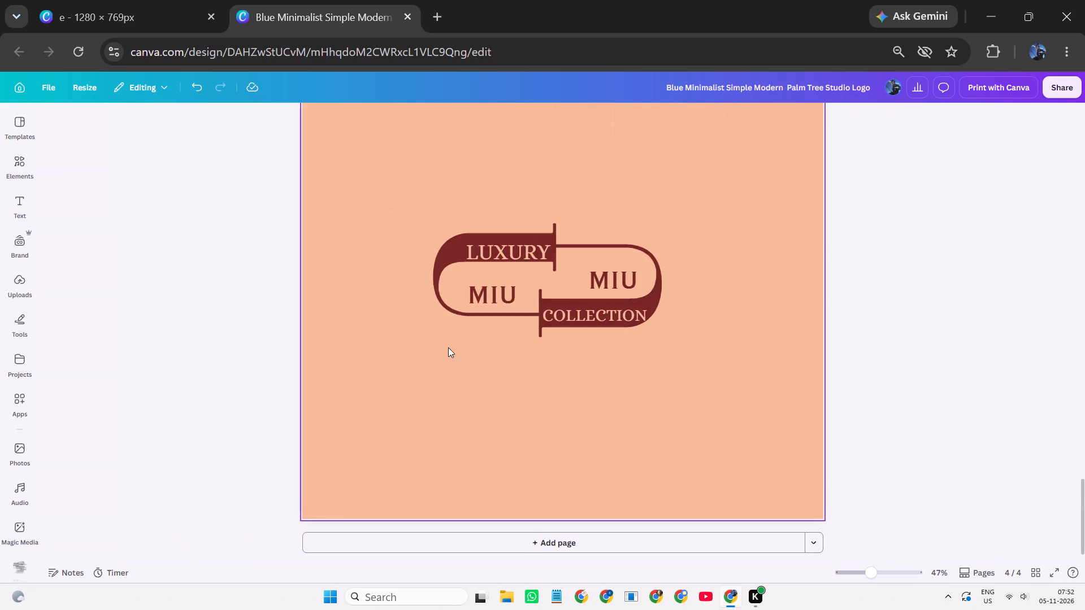
ctrl+scroll(448, 347, down, 3)
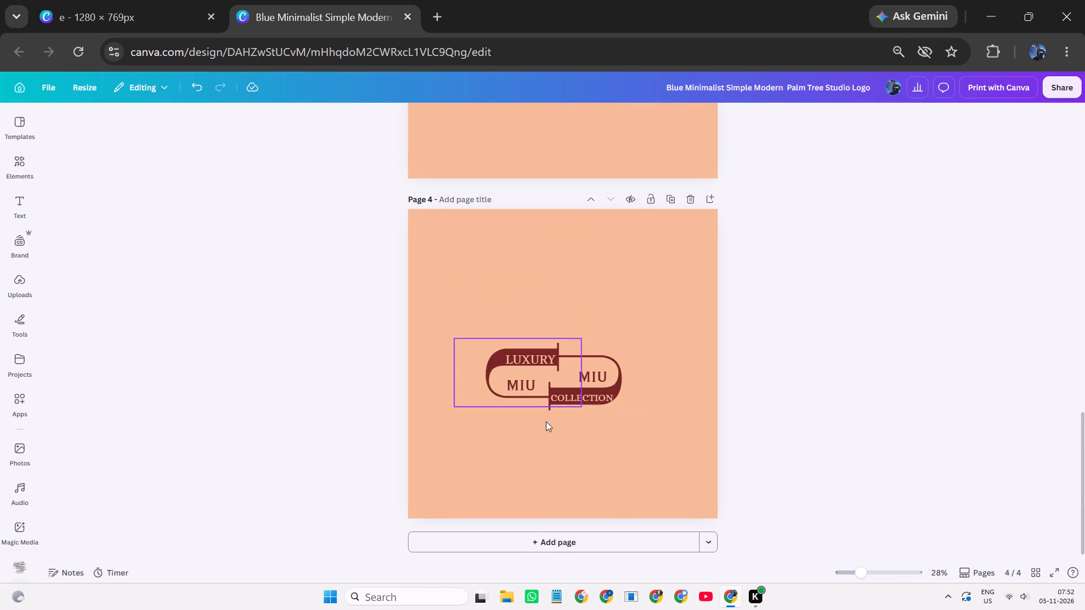
scroll(532, 429, up, 4)
ctrl+scroll(602, 365, up, 2)
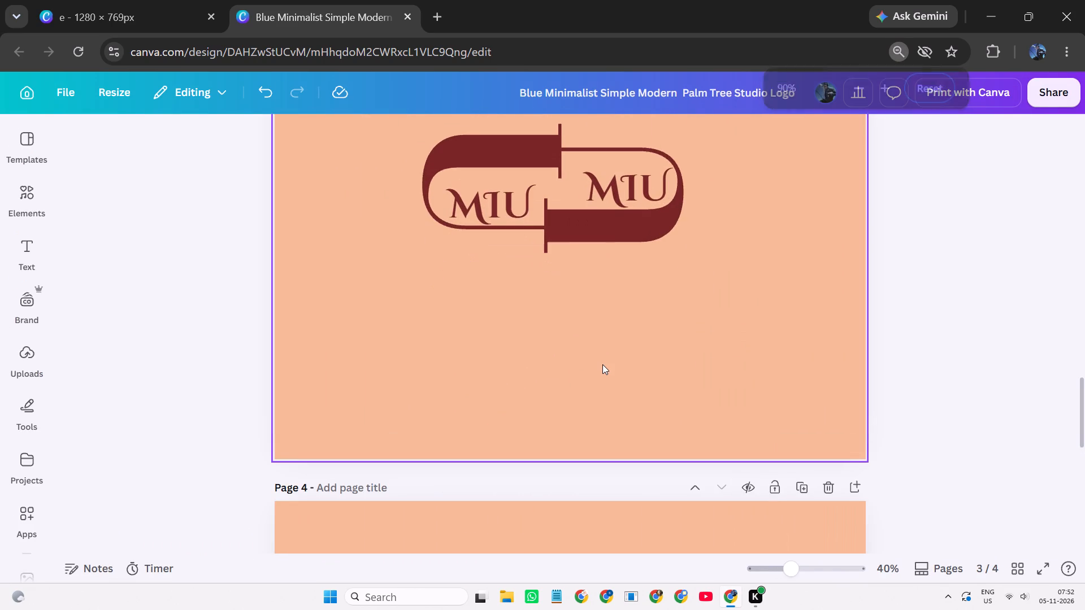
scroll(603, 345, up, 2)
scroll(603, 345, down, 8)
scroll(602, 345, up, 1)
scroll(601, 346, down, 2)
ctrl+scroll(601, 346, up, 2)
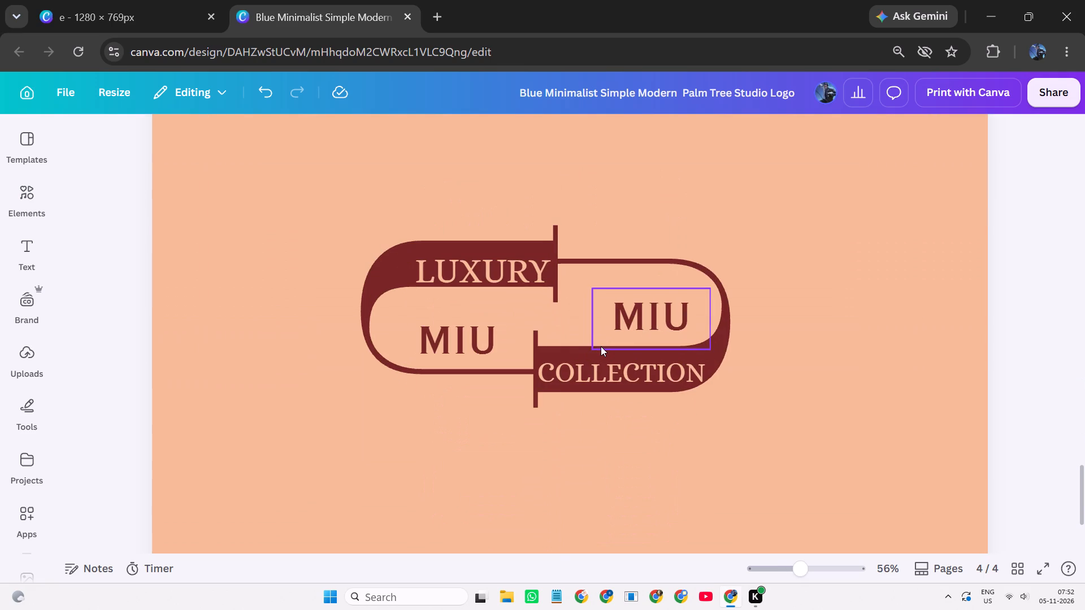
ctrl+scroll(601, 346, up, 2)
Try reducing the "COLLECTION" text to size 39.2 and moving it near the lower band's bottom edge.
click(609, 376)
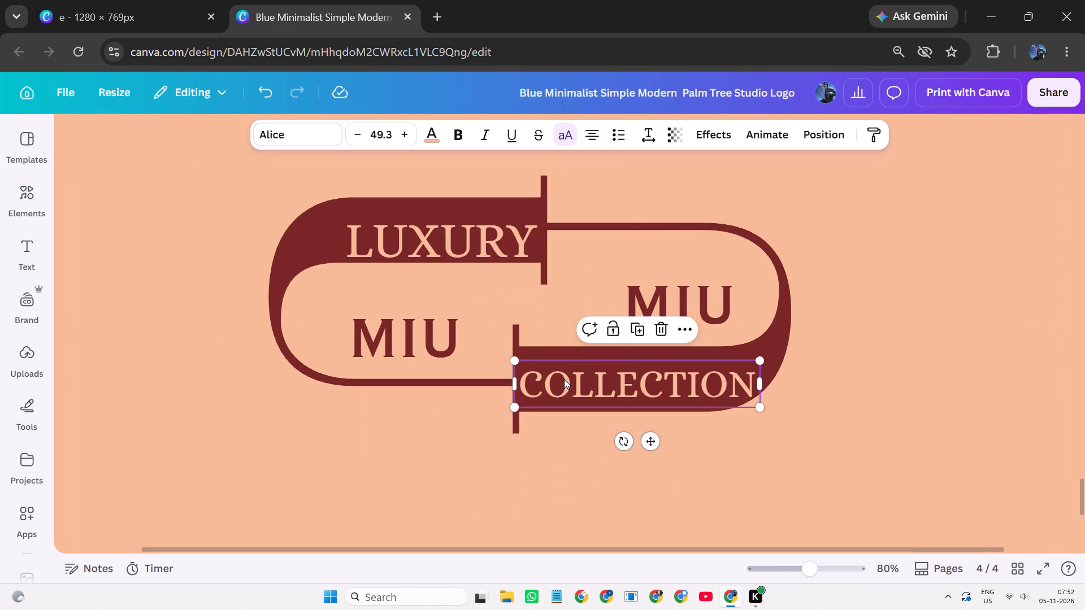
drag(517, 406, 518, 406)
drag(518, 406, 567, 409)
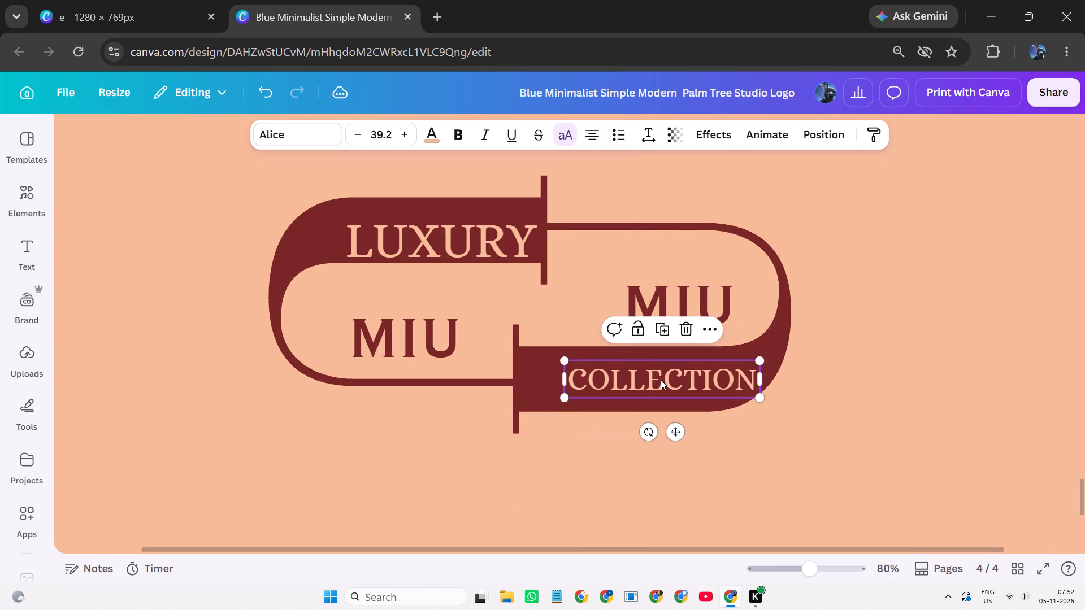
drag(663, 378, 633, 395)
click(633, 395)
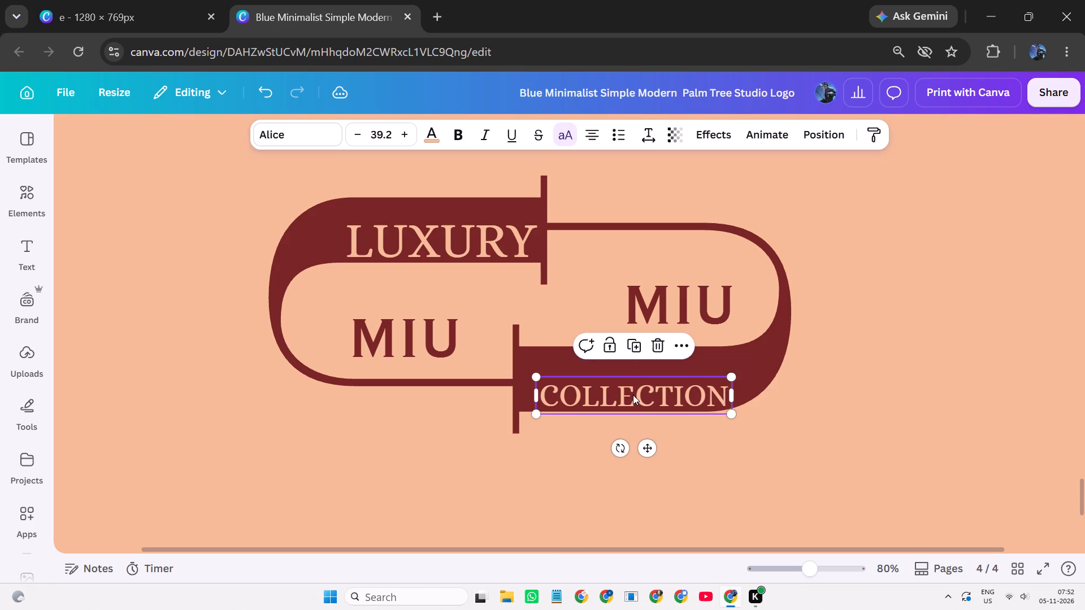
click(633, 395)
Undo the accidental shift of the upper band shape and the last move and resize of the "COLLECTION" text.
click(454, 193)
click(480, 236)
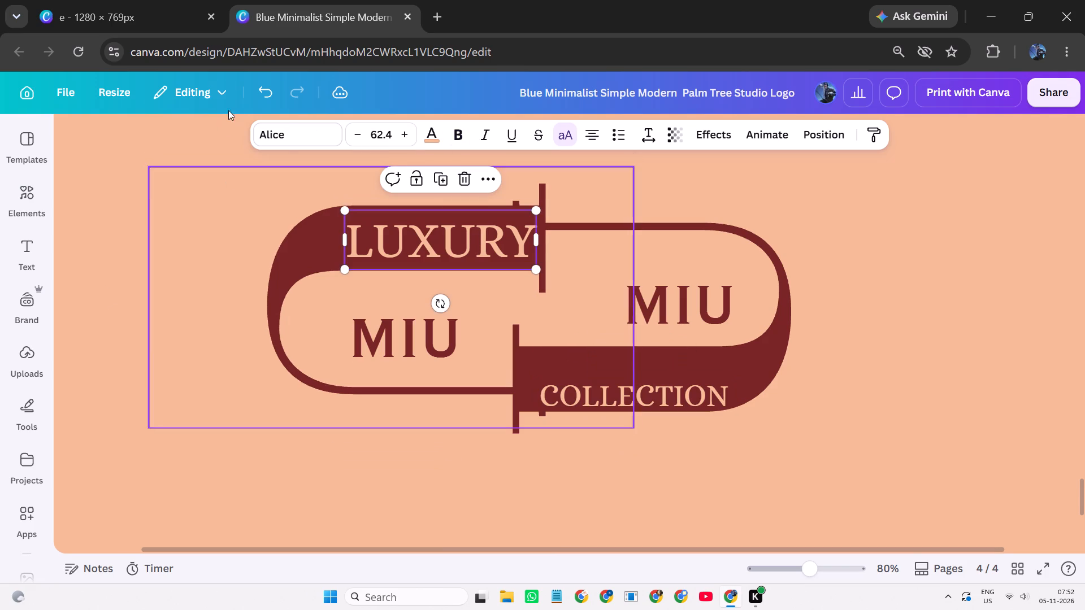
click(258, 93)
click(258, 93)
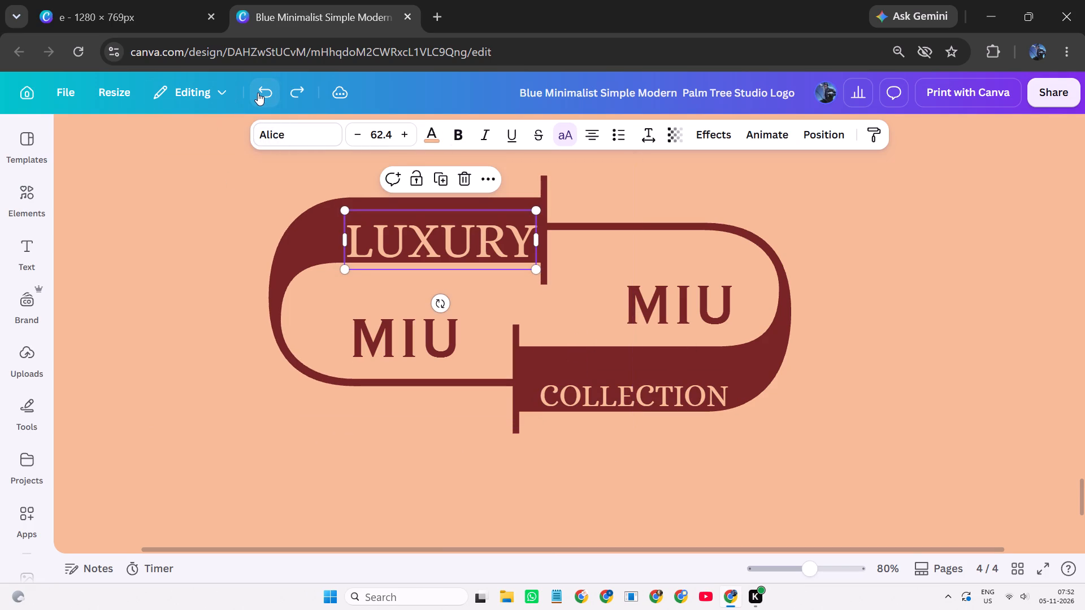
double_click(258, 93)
Reduce the "COLLECTION" text to size 37.6 and place it beside the vertical bar near the lower band's bottom edge.
click(630, 365)
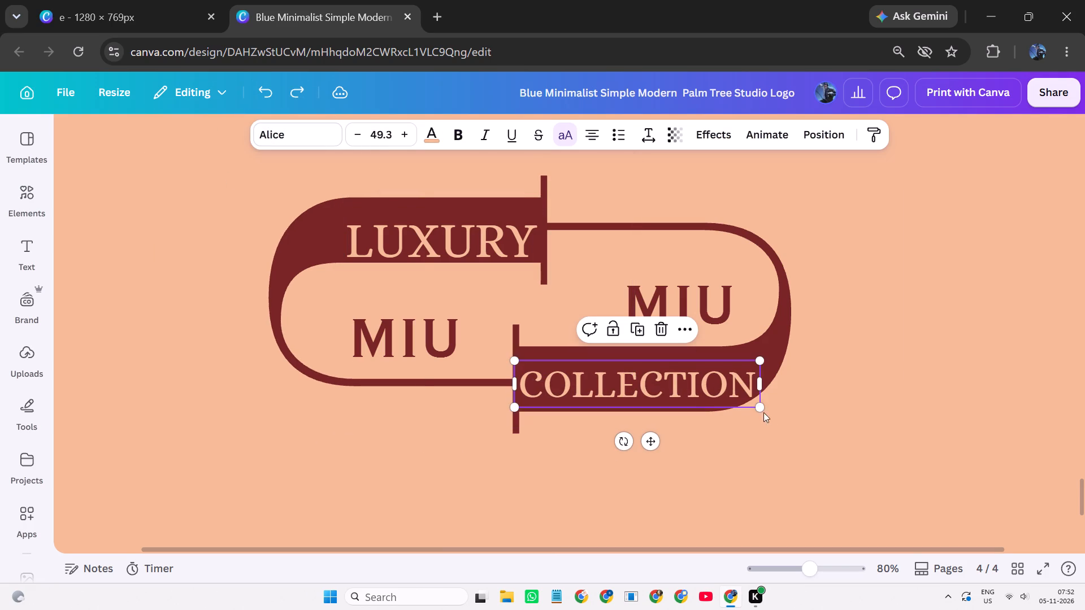
drag(759, 405, 703, 386)
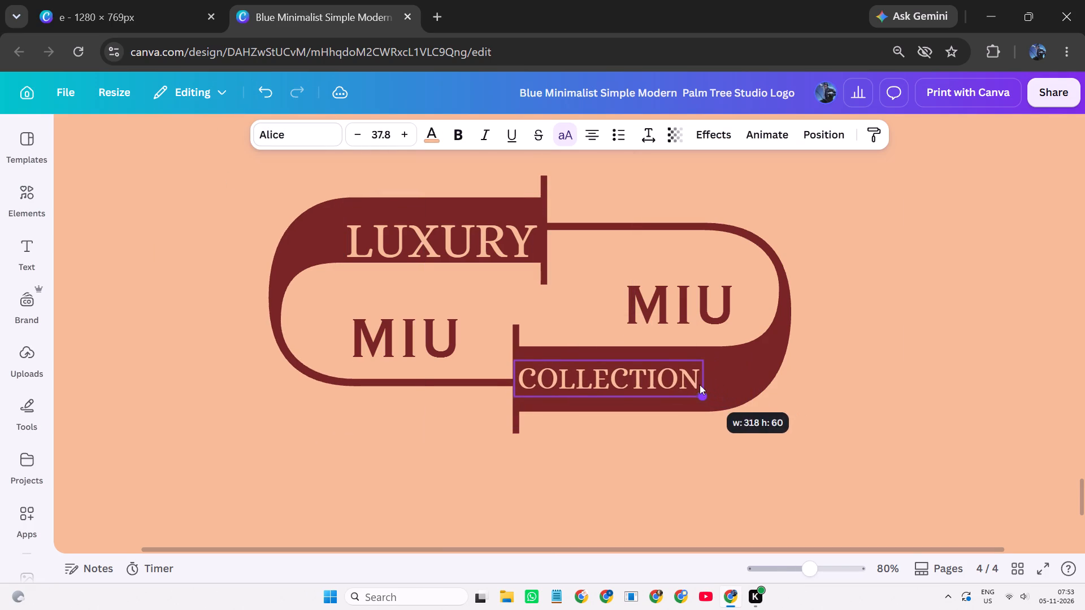
drag(614, 426, 618, 431)
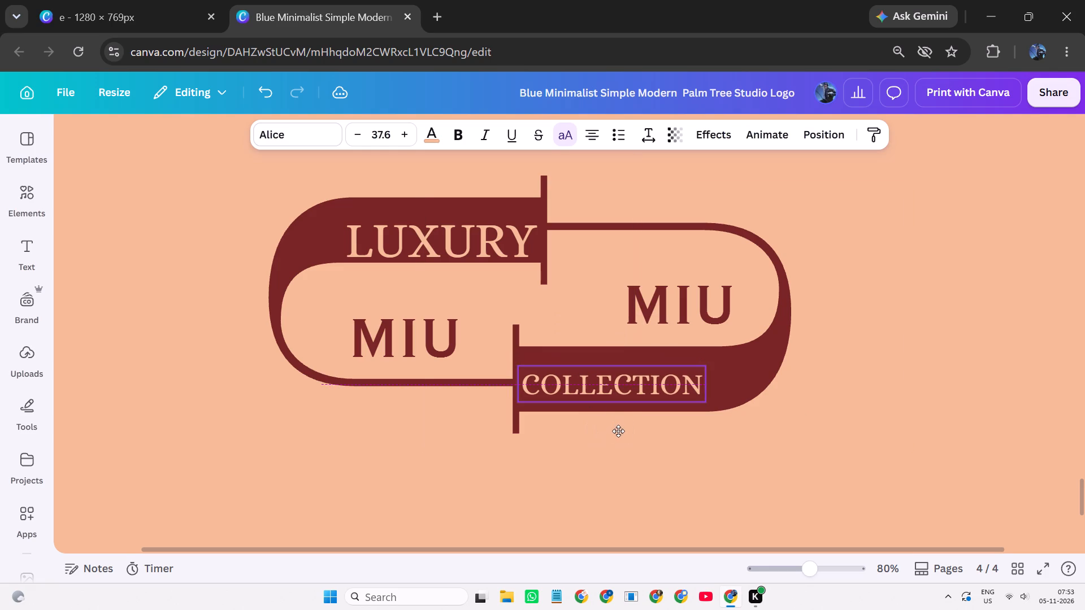
drag(618, 431, 620, 443)
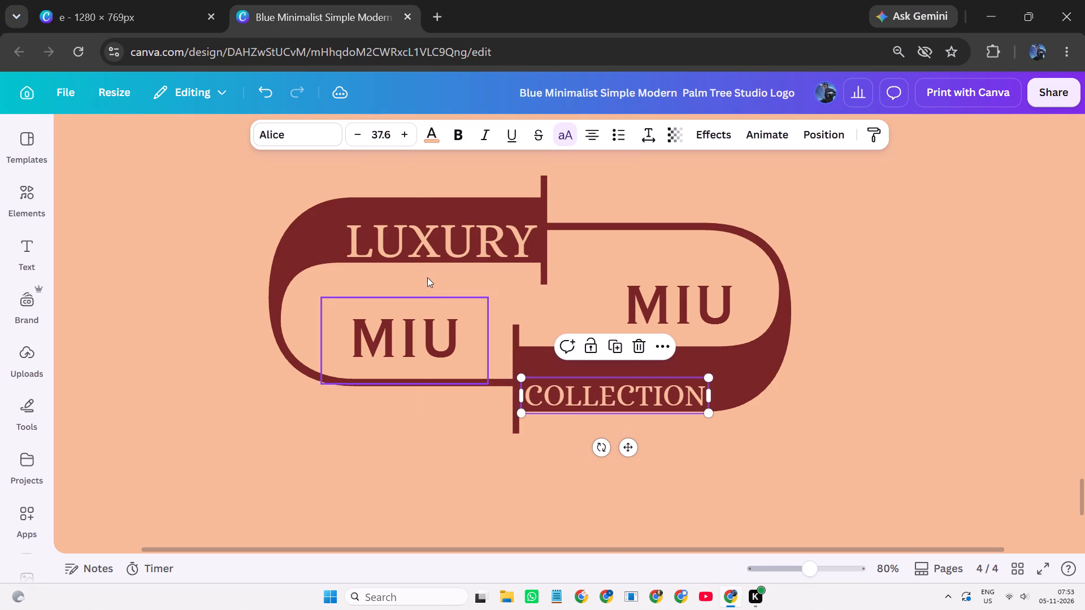
Reduce the "LUXURY" text to size 44.3 and place it beside the vertical bar near the upper band's bottom edge.
click(442, 251)
drag(347, 269, 396, 249)
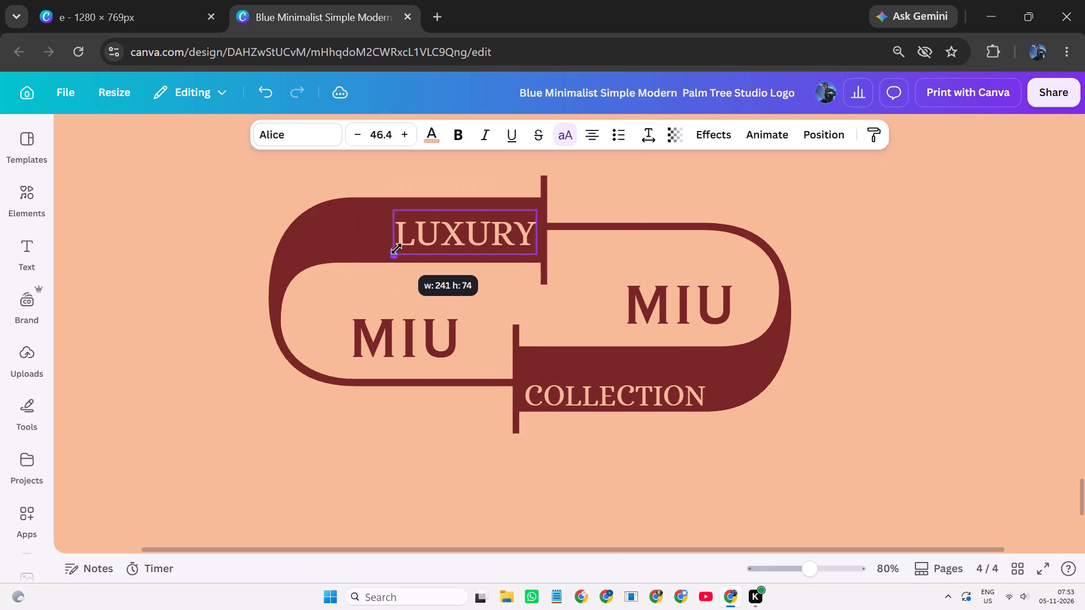
drag(396, 249, 401, 247)
drag(442, 228, 431, 233)
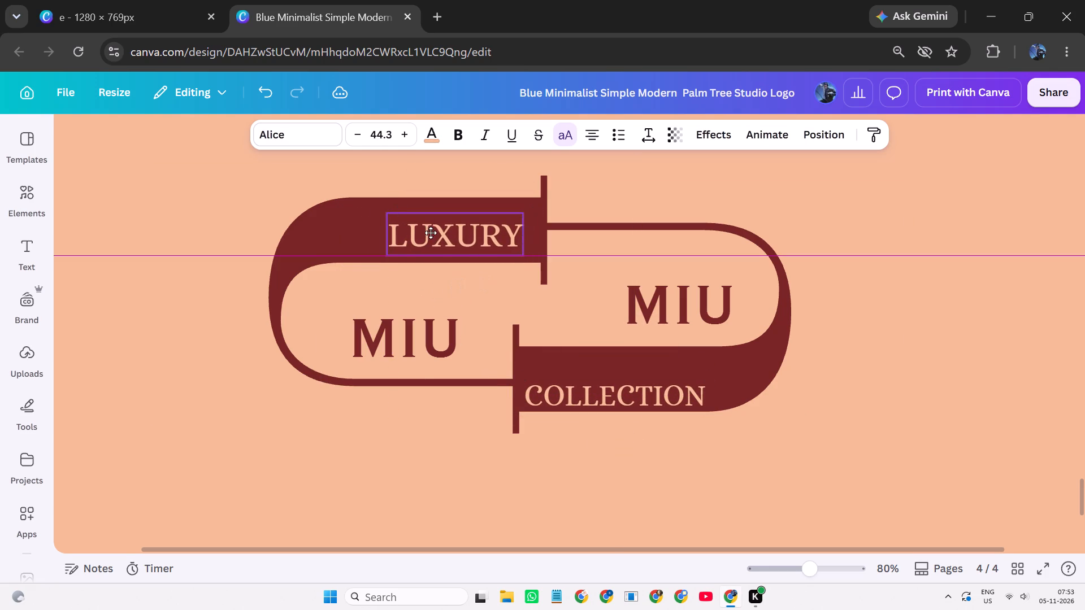
drag(431, 233, 435, 232)
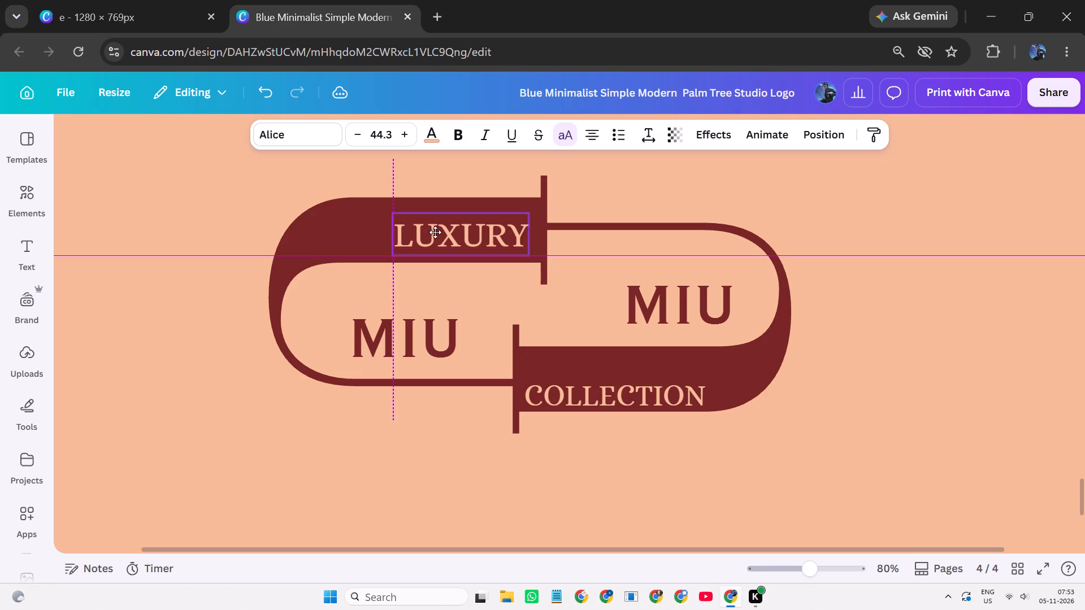
drag(435, 232, 440, 246)
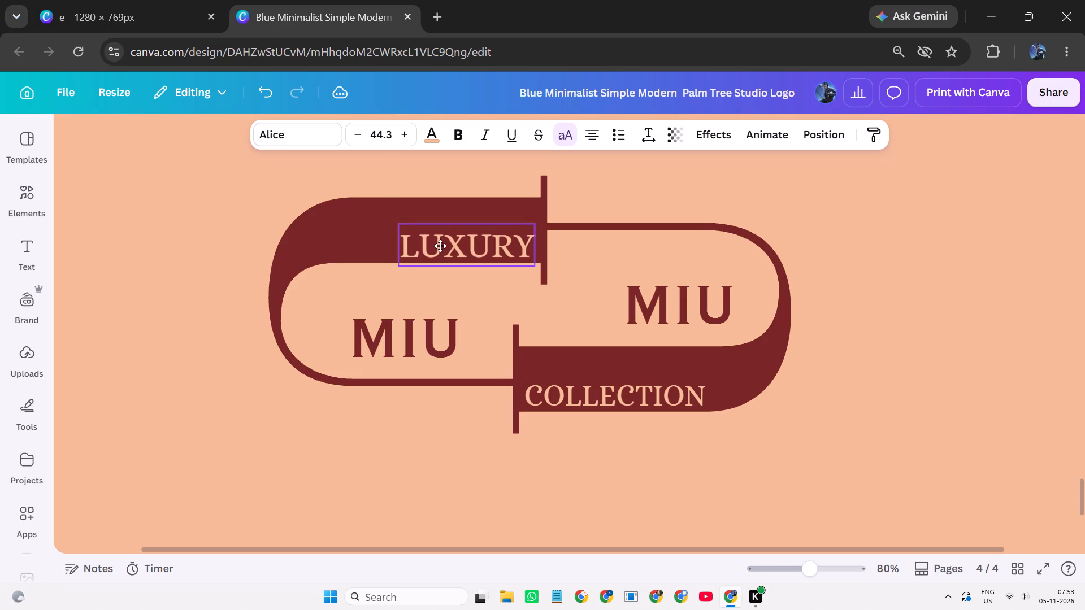
drag(440, 246, 440, 246)
double_click(496, 435)
click(405, 470)
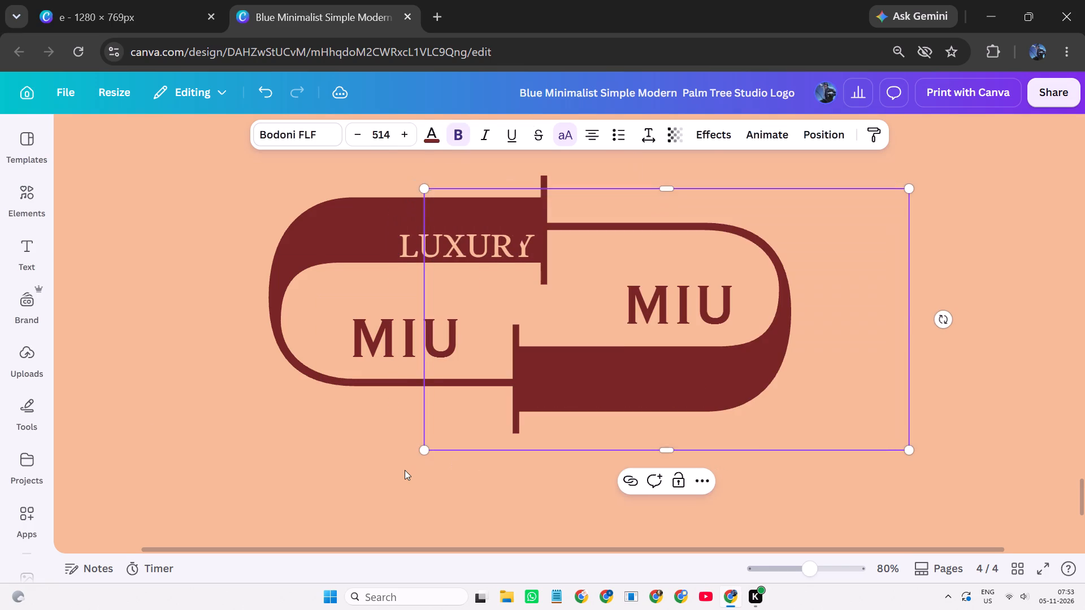
Duplicate the "LUXURY" text and place the copy just below the pill logo on page 4.
ctrl+scroll(409, 469, down, 6)
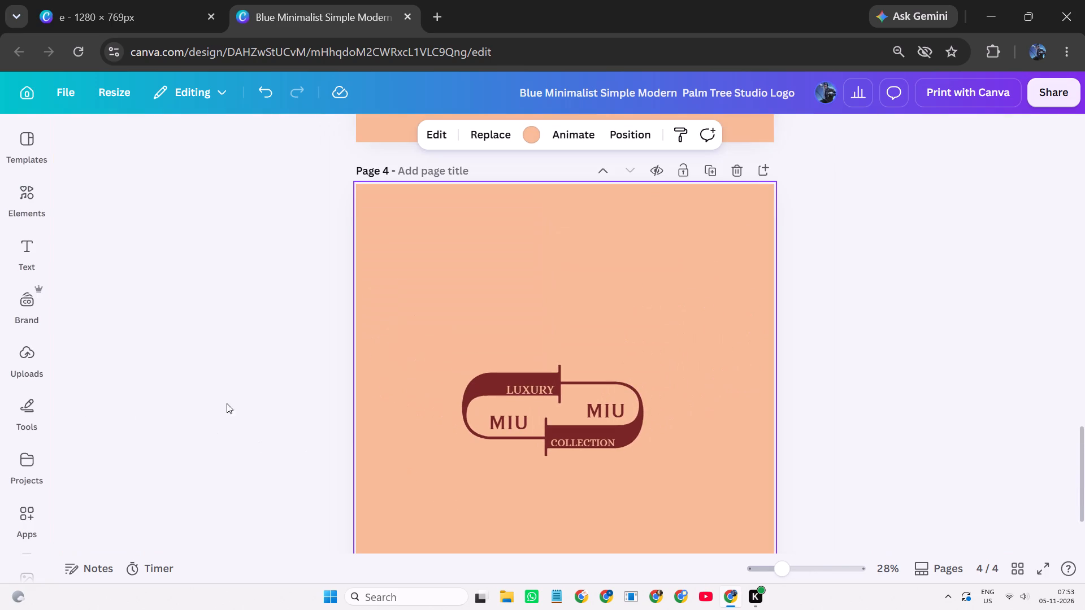
scroll(375, 391, down, 1)
scroll(532, 391, down, 1)
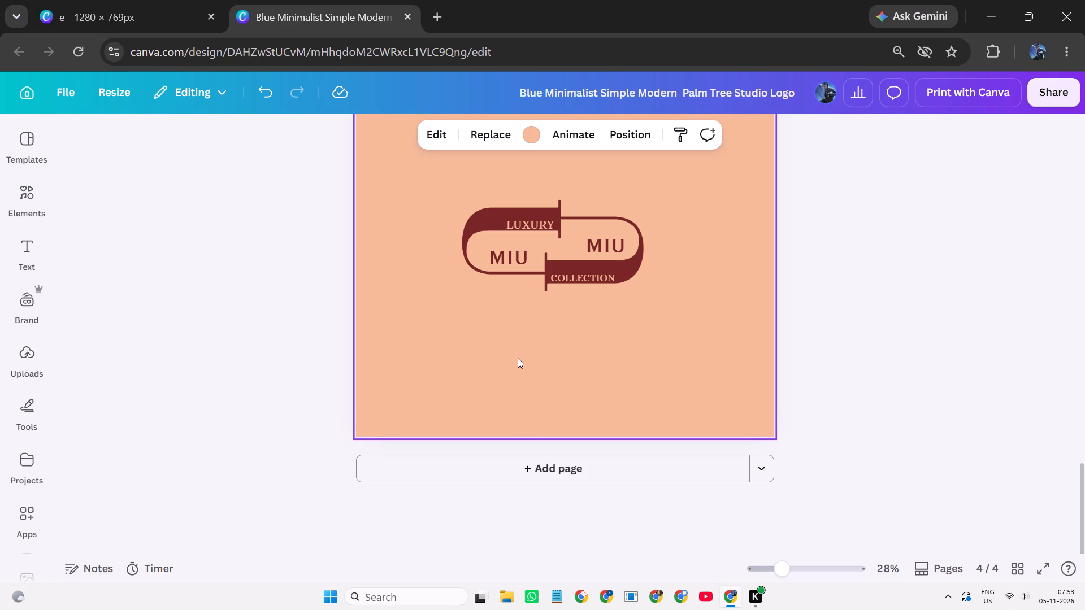
click(537, 227)
click(537, 245)
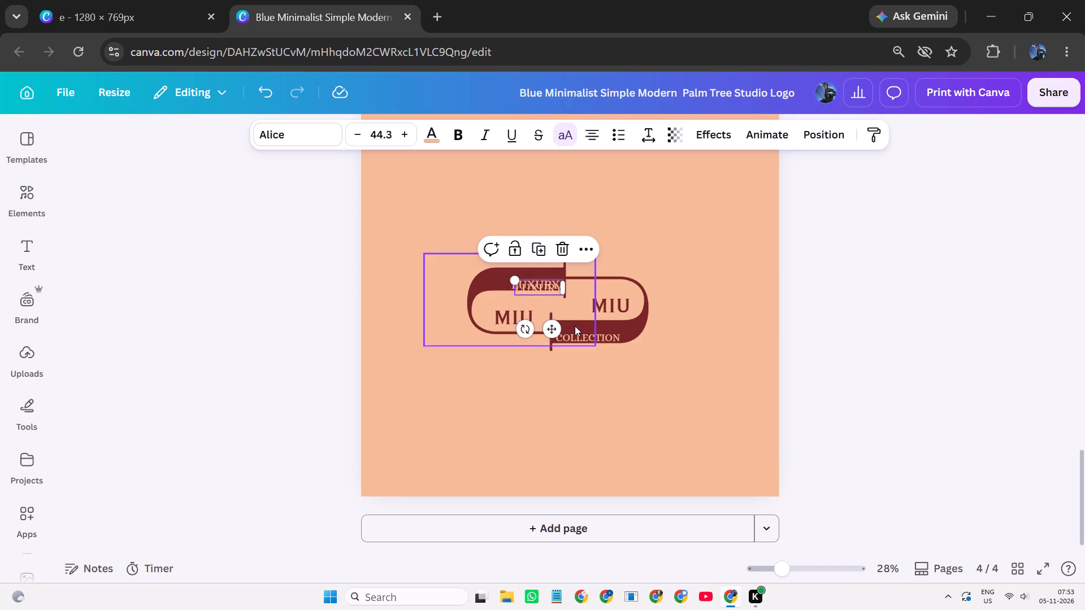
drag(554, 331, 572, 406)
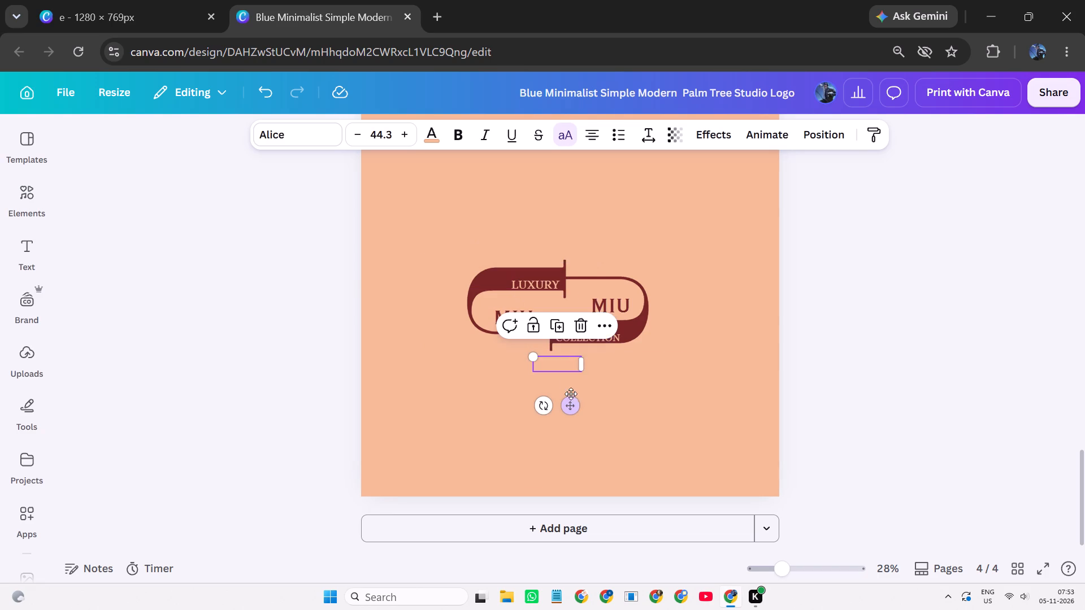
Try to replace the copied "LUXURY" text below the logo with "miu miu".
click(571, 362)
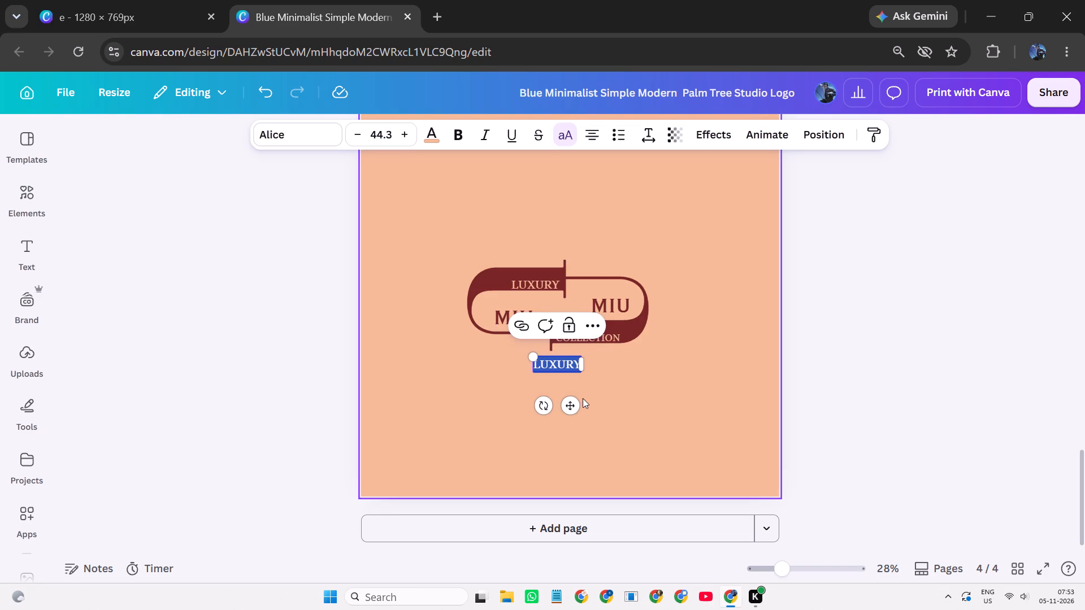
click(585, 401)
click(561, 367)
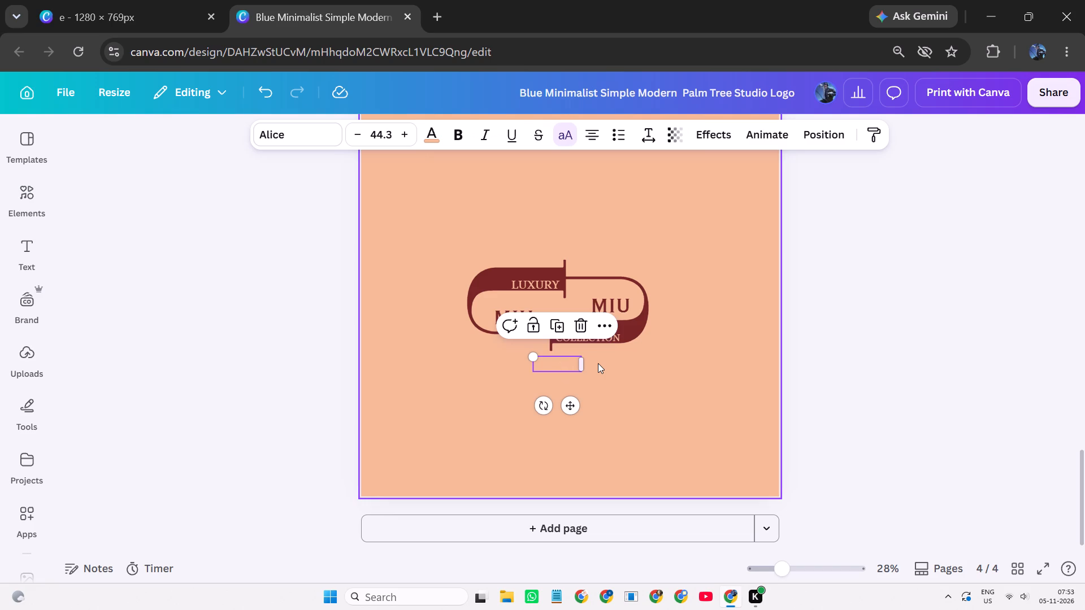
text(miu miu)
Change the text colour of the "LUXURY" copy below the logo to dark red.
click(434, 131)
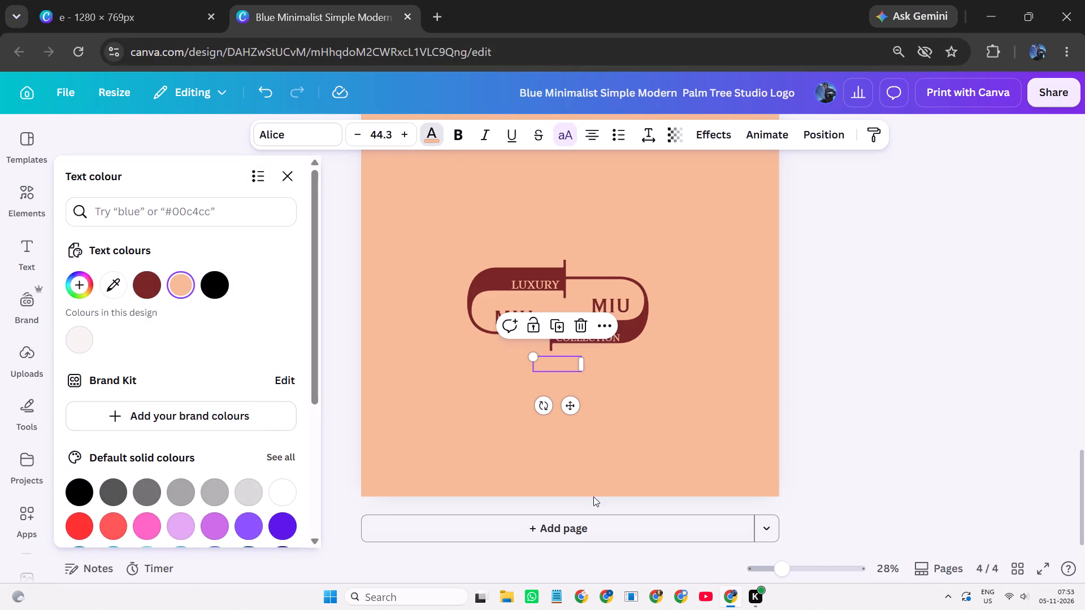
click(146, 283)
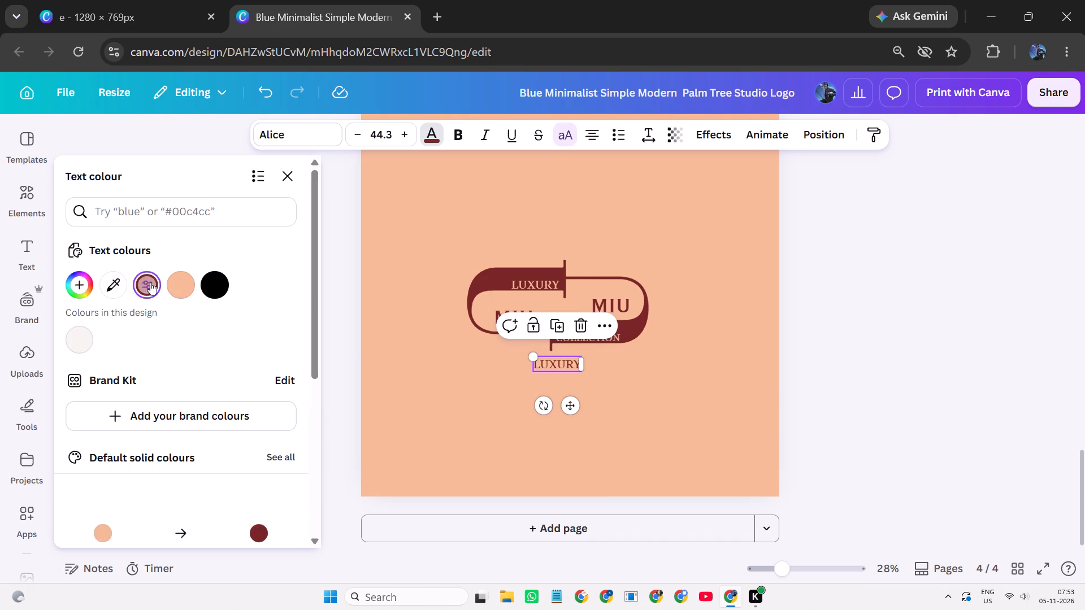
Replace the "LUXURY" copy below the pill logo on page 4 with "MIU MIU".
click(563, 359)
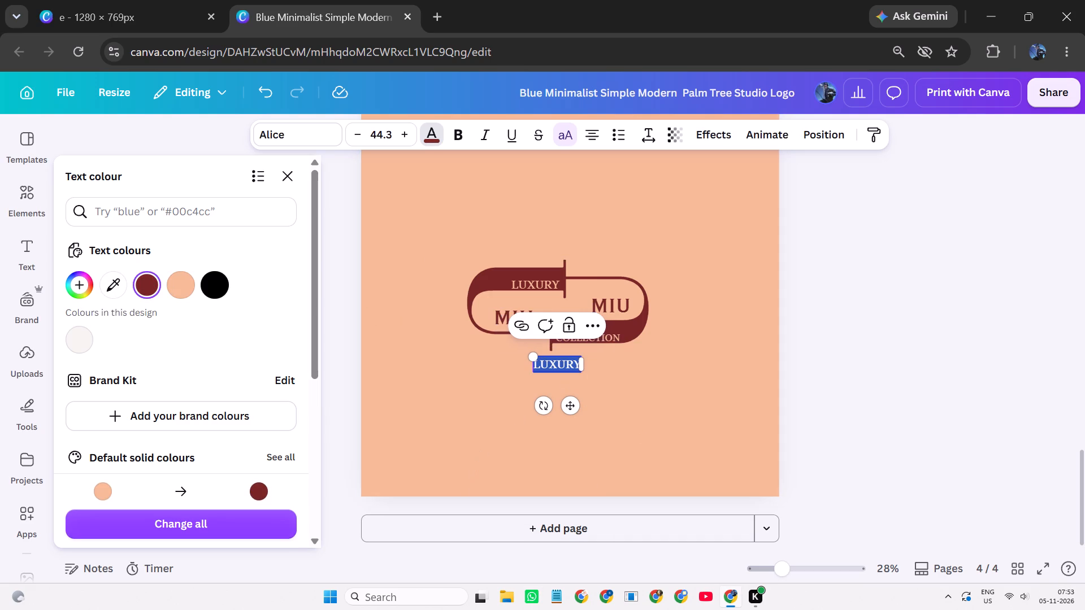
key(m)
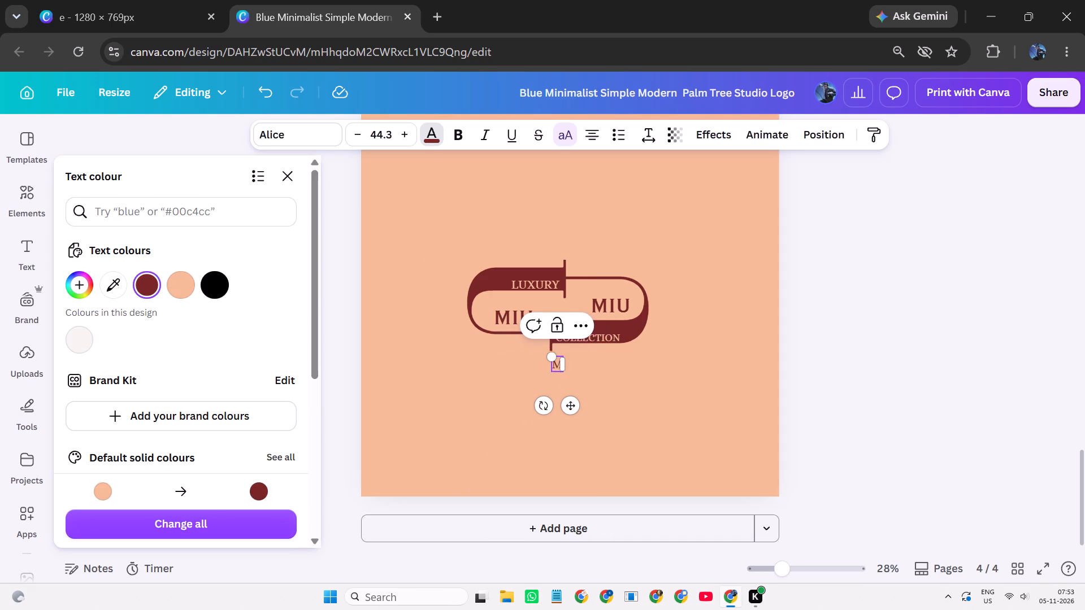
key(i)
key(u)
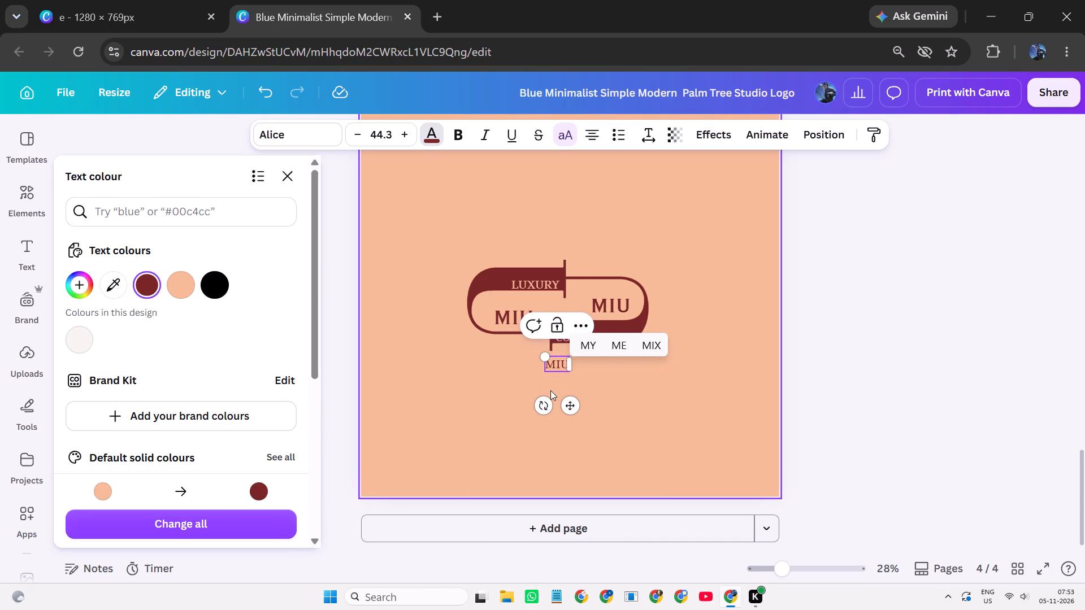
key(space)
text(miu)
click(565, 438)
click(564, 438)
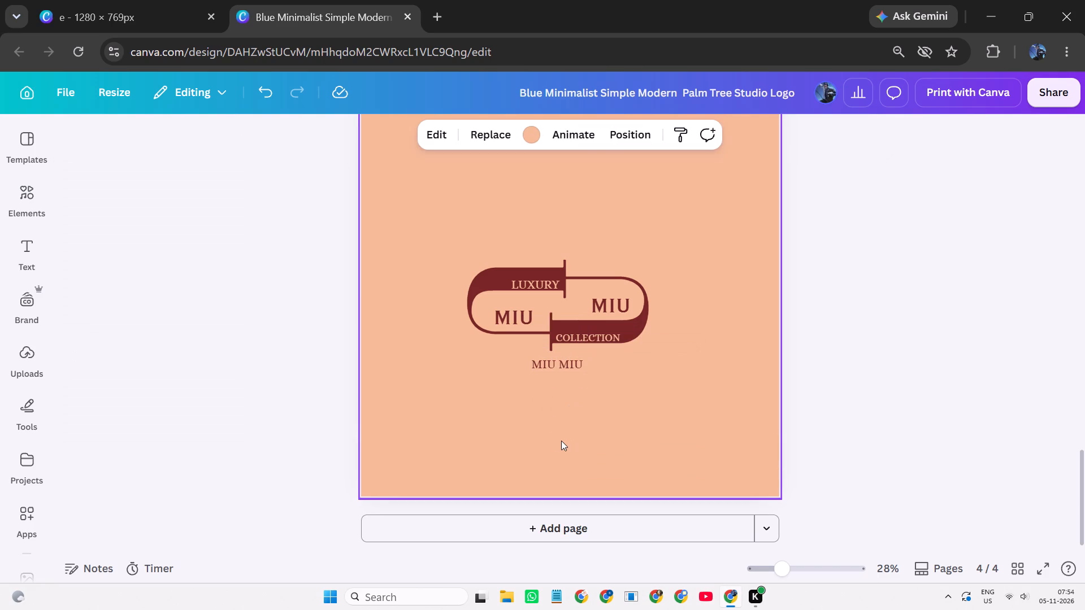
Enlarge the "MIU MIU" line below the logo to size 53.7 and widen its text box.
click(533, 360)
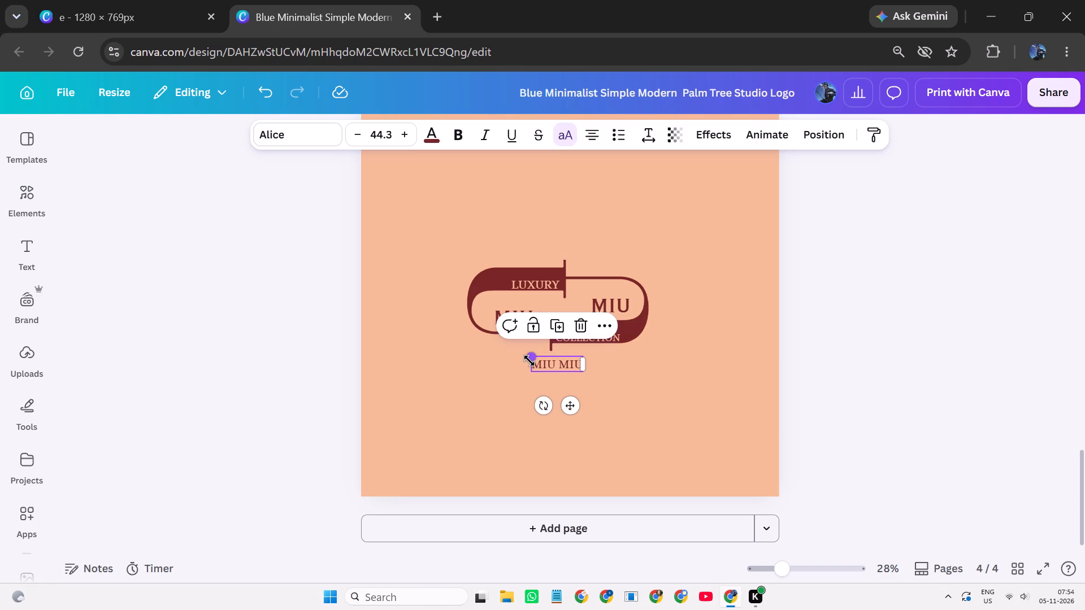
drag(529, 360, 521, 355)
drag(588, 366, 593, 366)
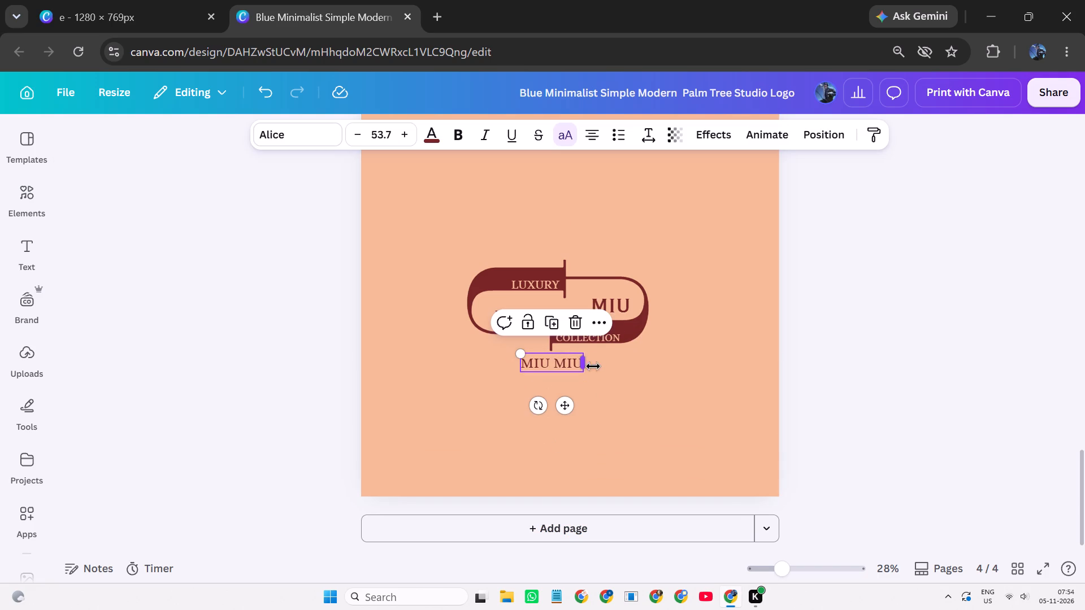
drag(593, 366, 615, 366)
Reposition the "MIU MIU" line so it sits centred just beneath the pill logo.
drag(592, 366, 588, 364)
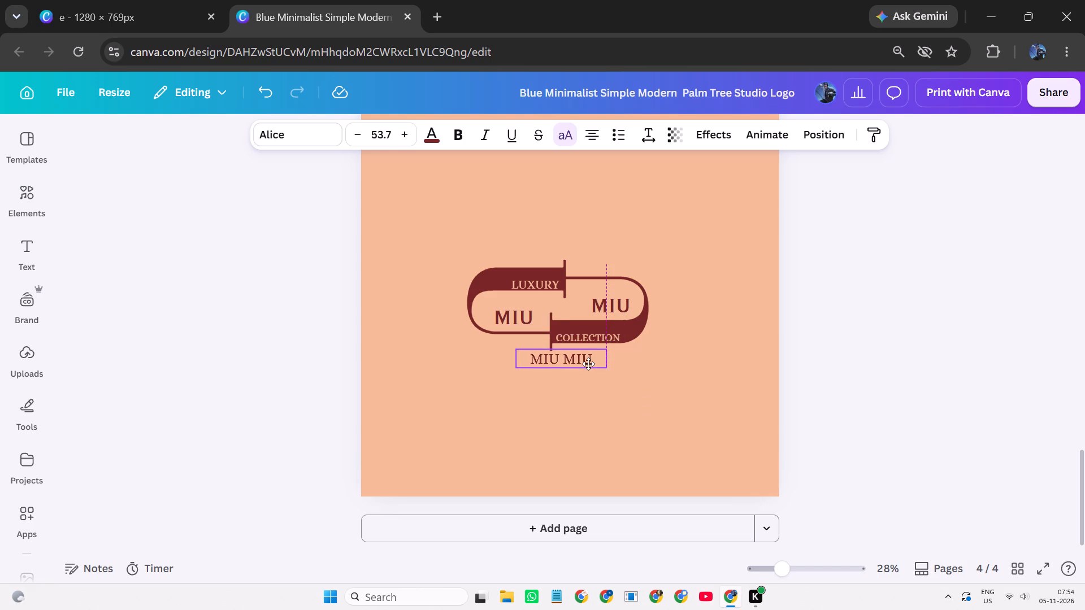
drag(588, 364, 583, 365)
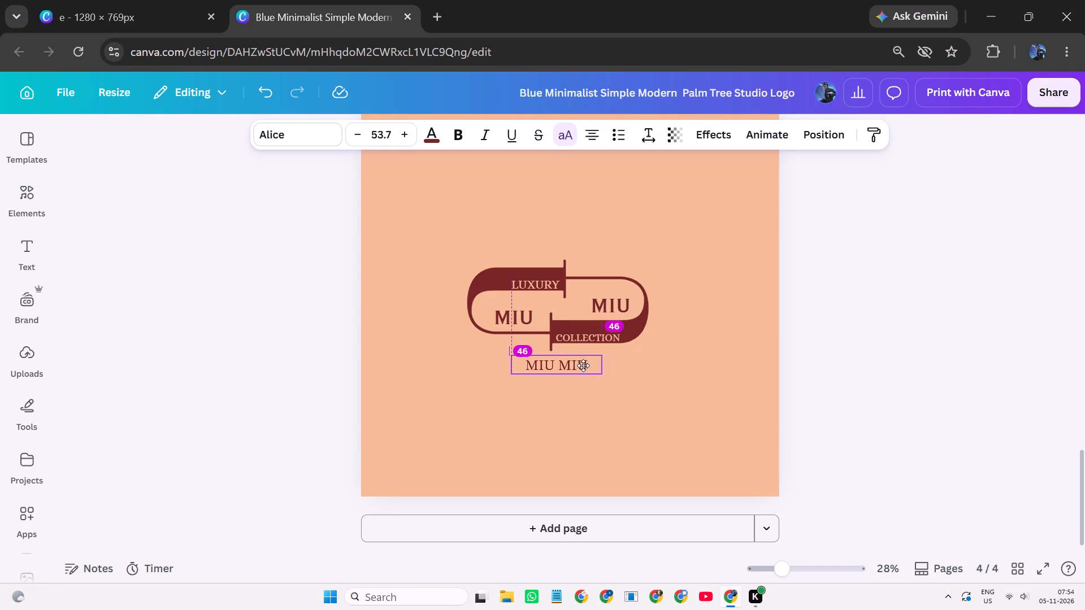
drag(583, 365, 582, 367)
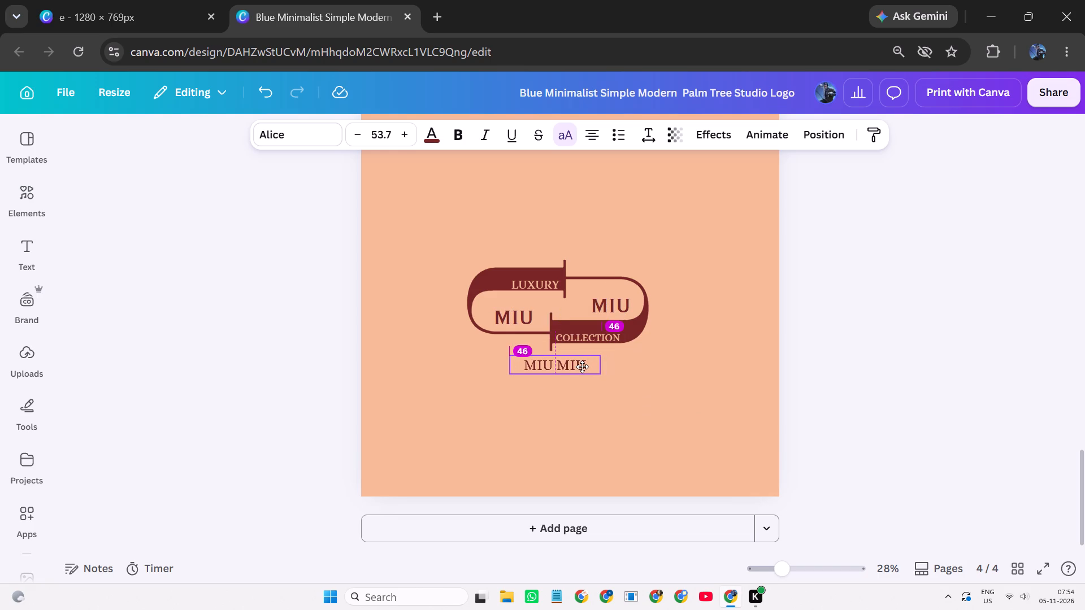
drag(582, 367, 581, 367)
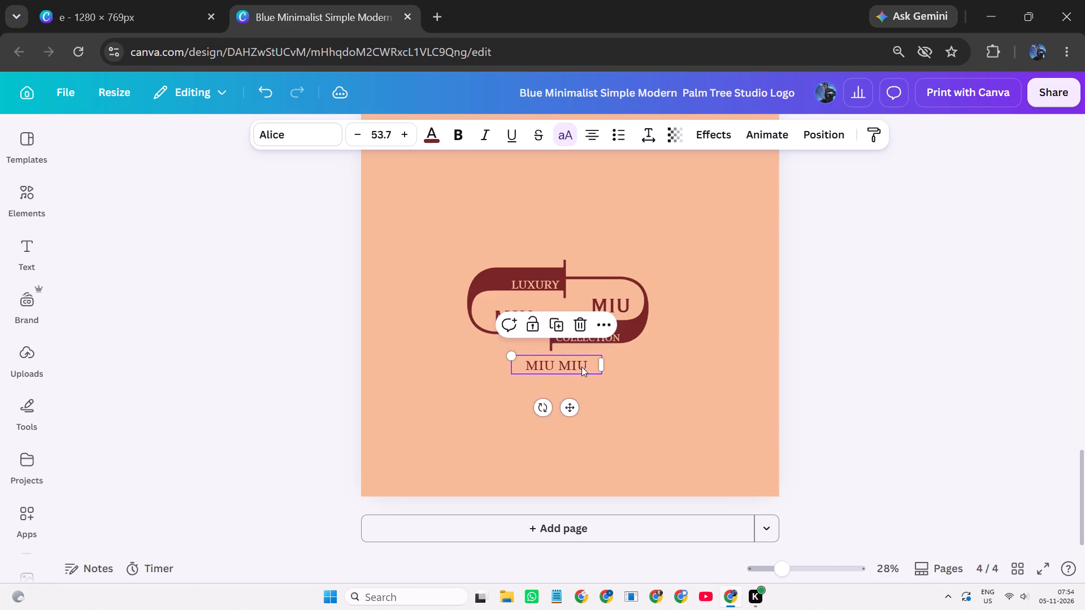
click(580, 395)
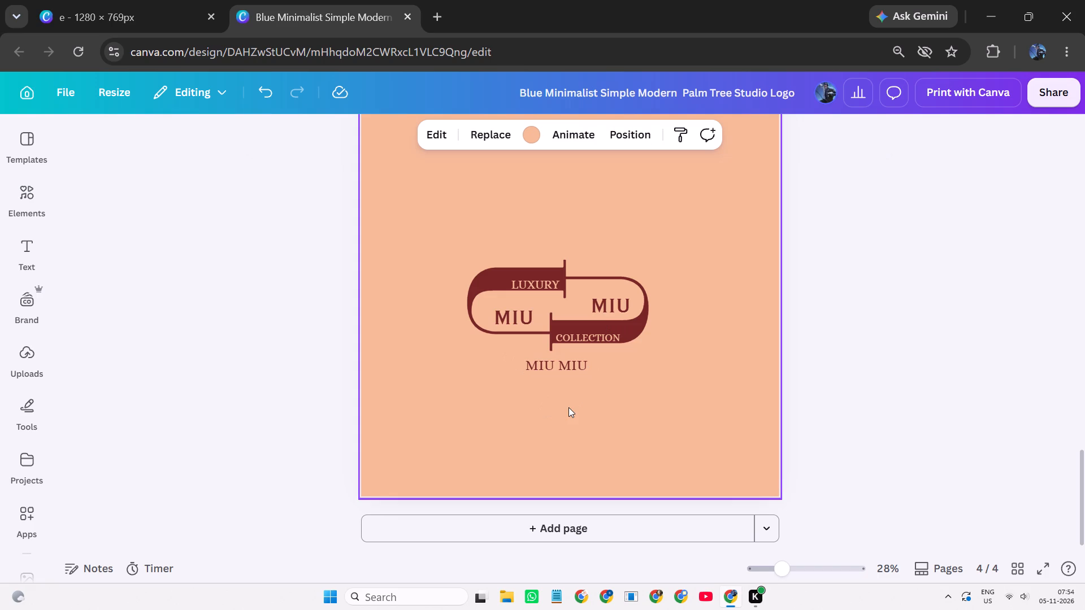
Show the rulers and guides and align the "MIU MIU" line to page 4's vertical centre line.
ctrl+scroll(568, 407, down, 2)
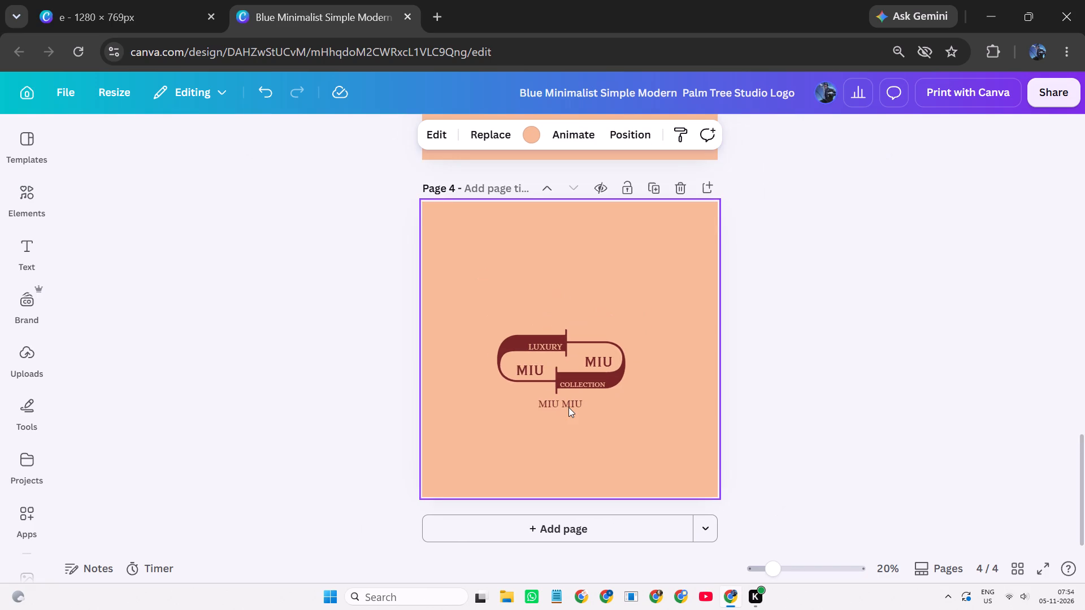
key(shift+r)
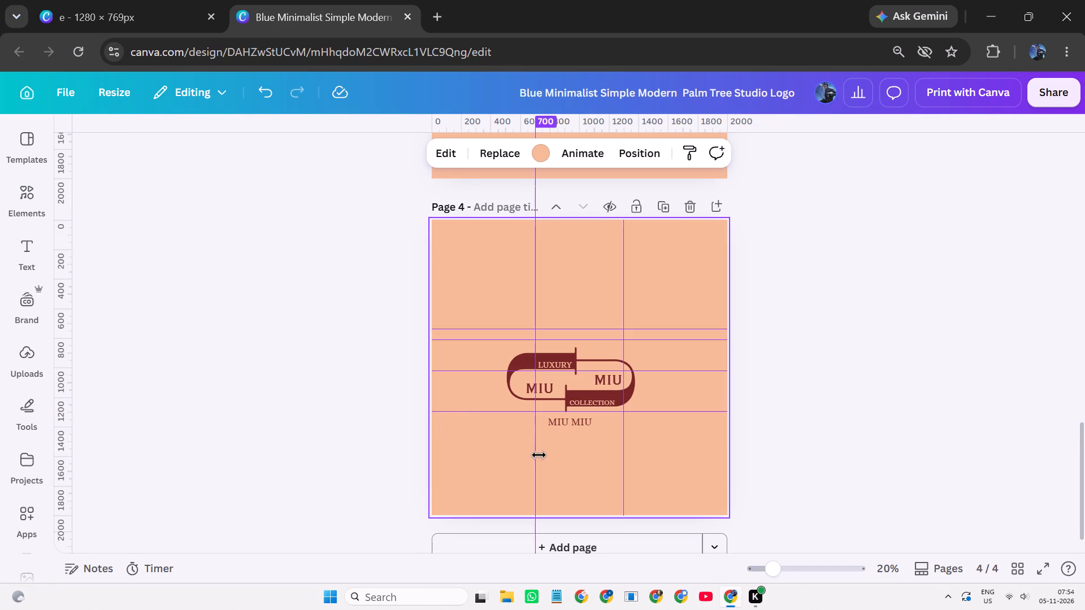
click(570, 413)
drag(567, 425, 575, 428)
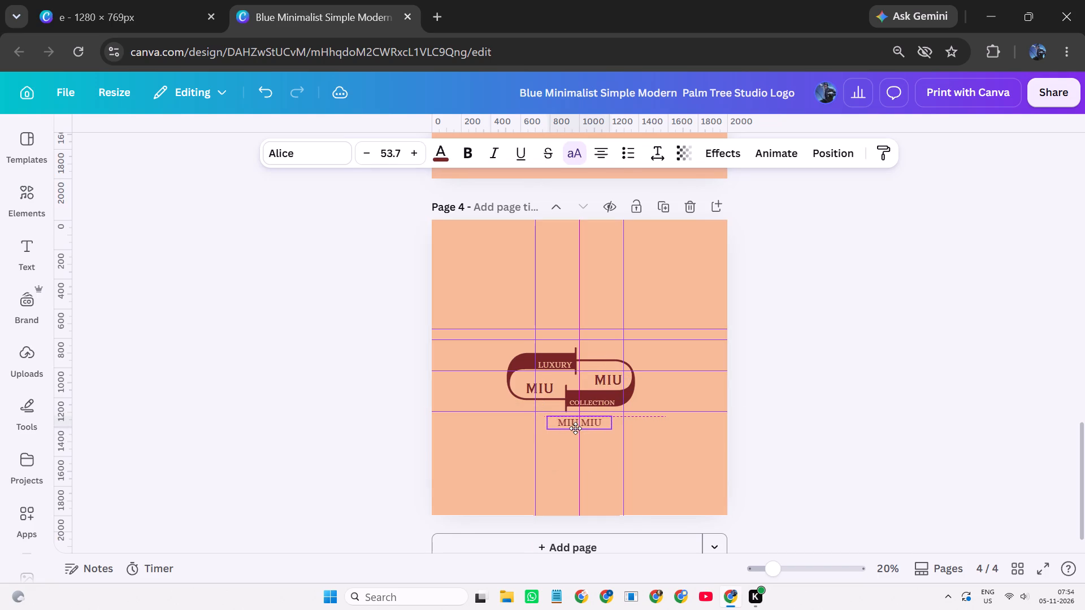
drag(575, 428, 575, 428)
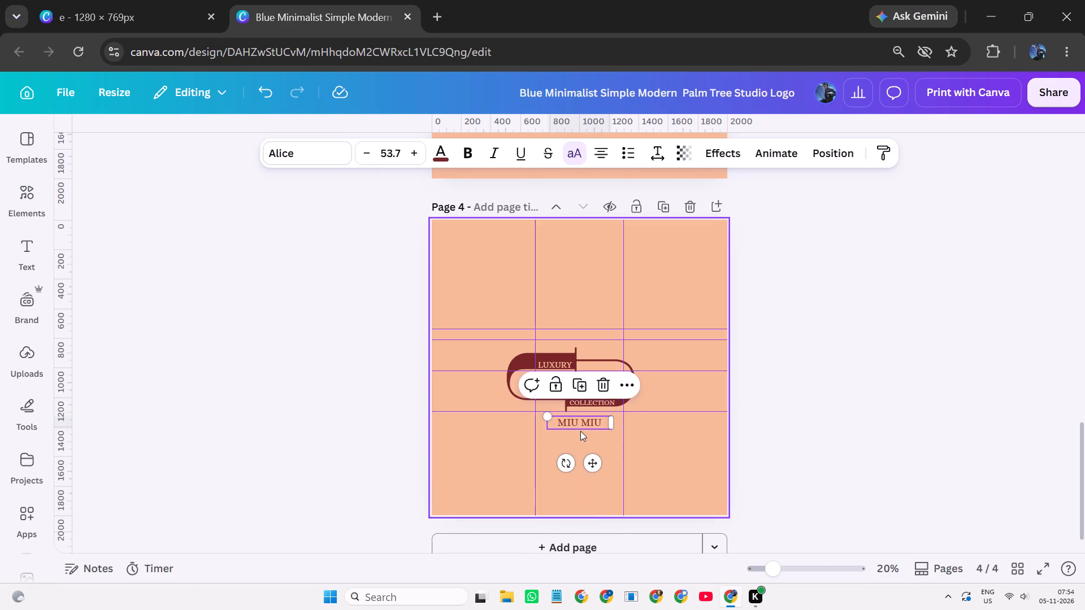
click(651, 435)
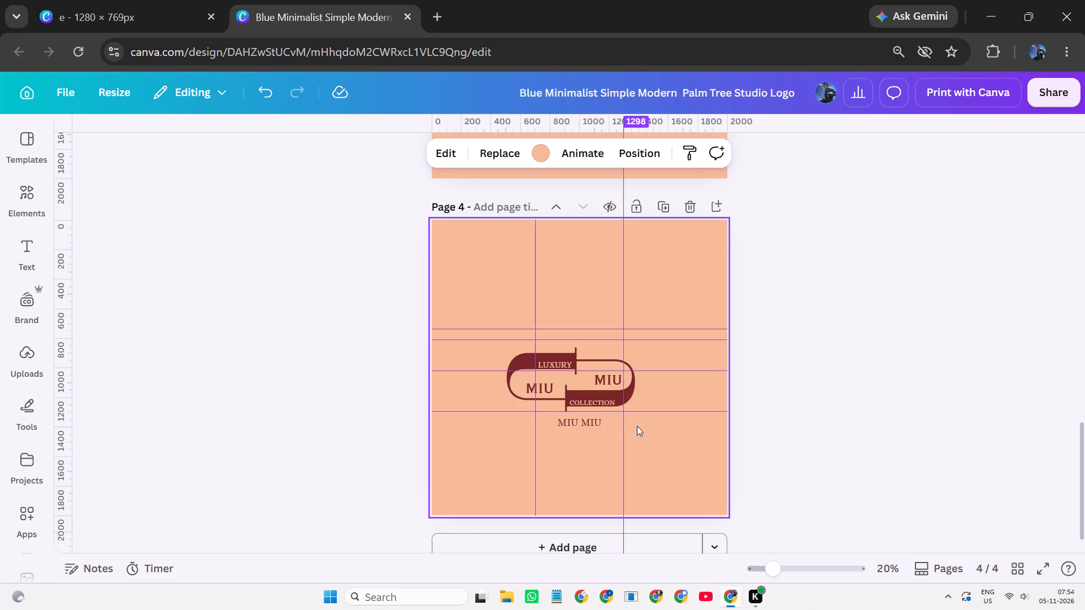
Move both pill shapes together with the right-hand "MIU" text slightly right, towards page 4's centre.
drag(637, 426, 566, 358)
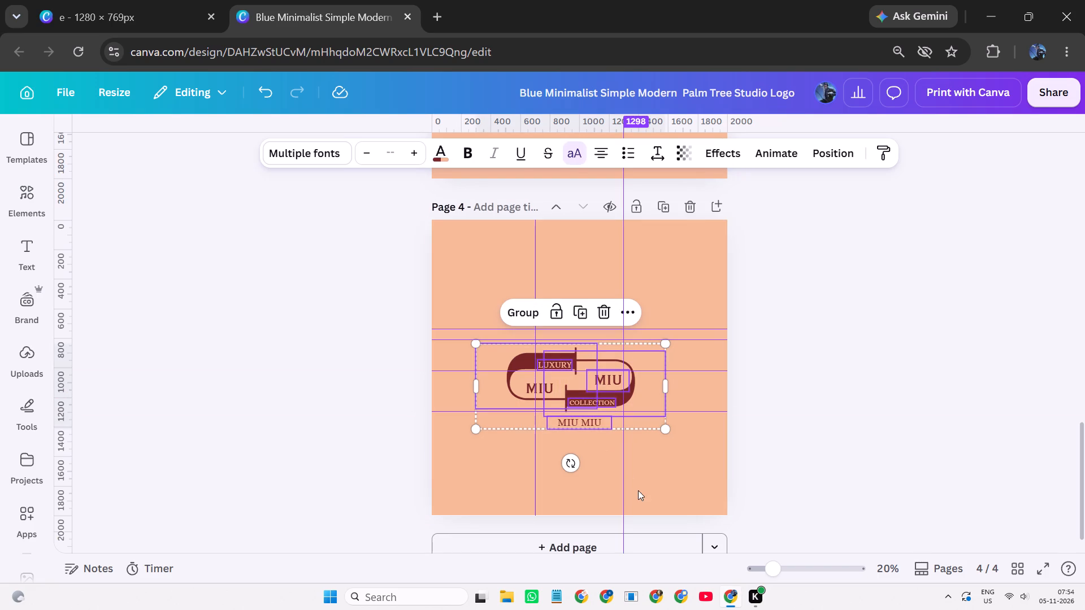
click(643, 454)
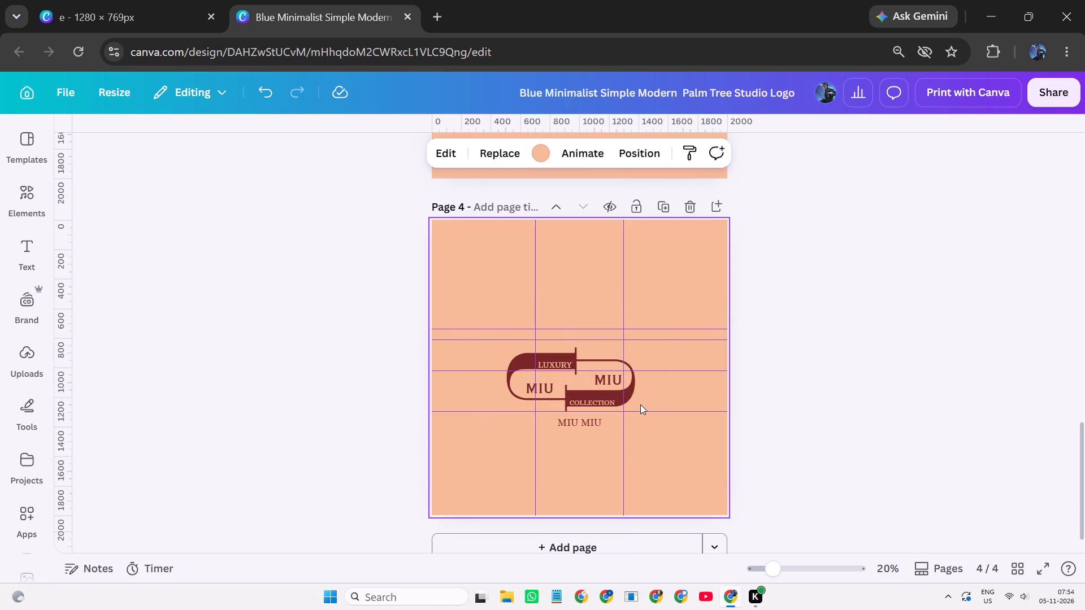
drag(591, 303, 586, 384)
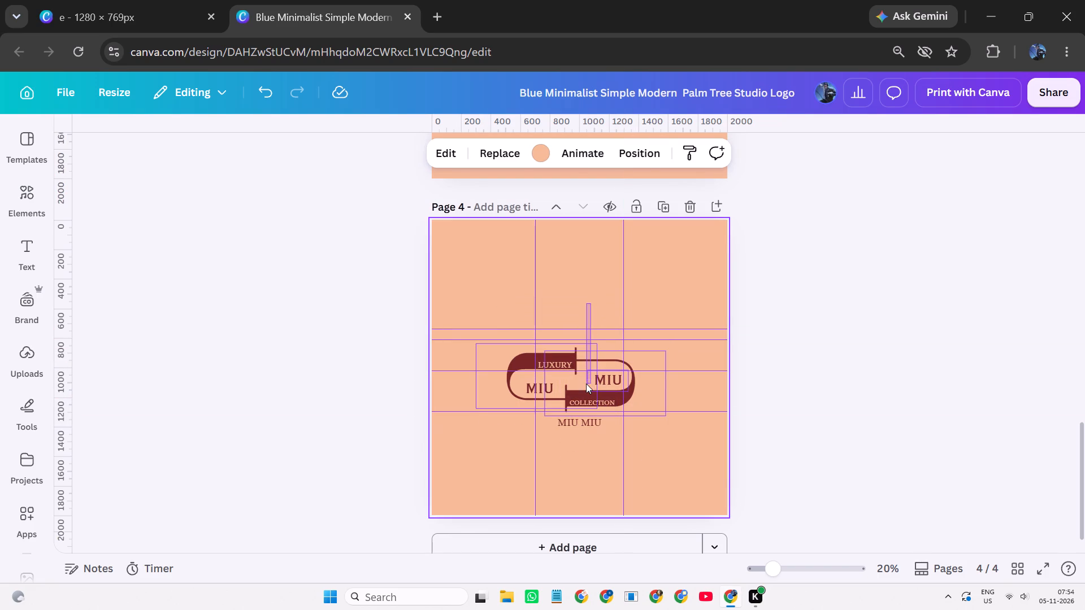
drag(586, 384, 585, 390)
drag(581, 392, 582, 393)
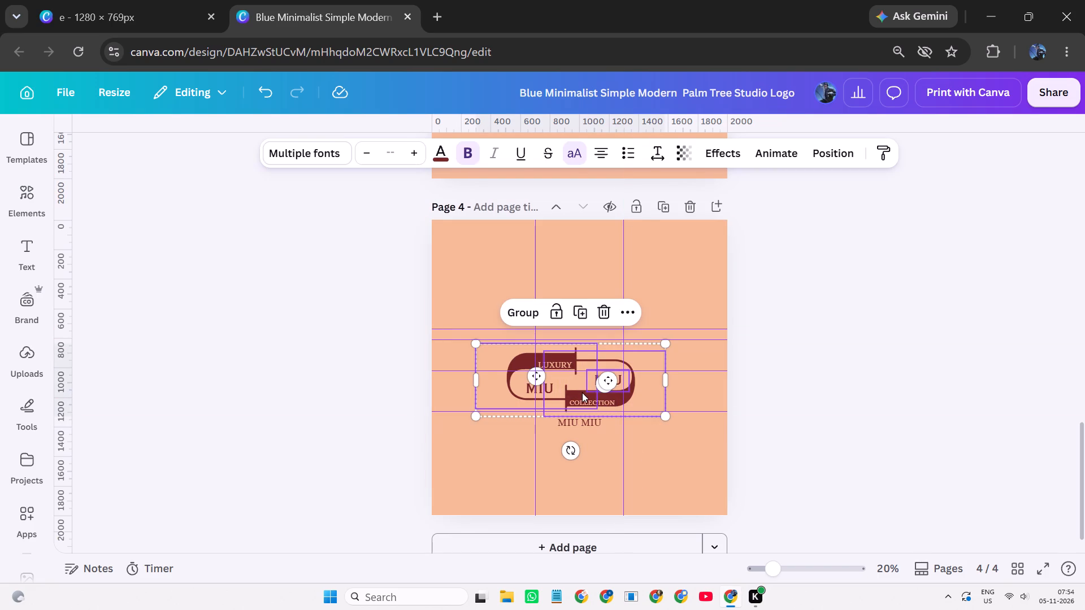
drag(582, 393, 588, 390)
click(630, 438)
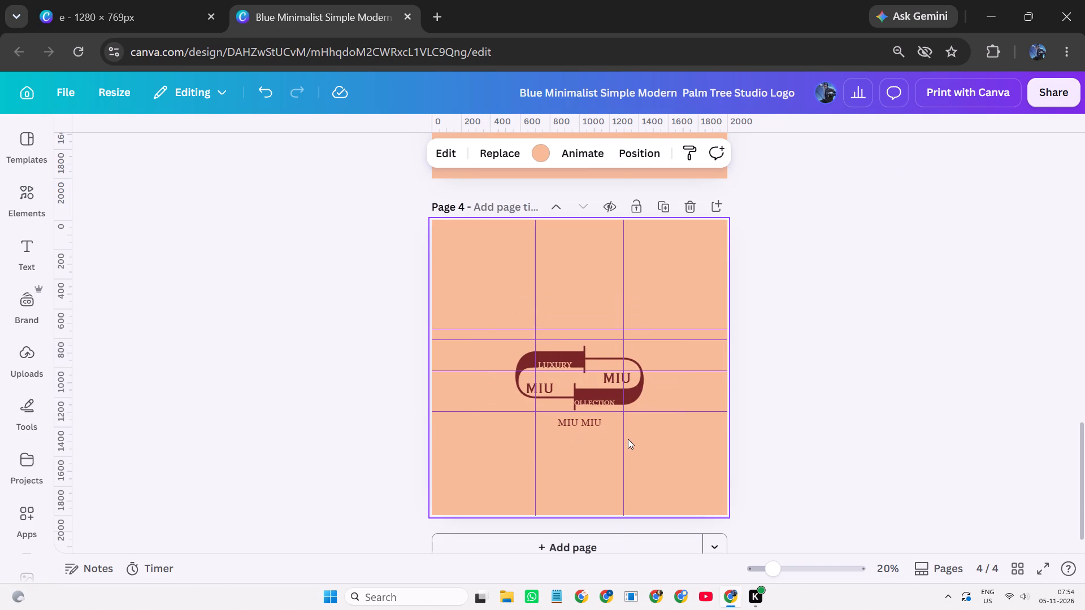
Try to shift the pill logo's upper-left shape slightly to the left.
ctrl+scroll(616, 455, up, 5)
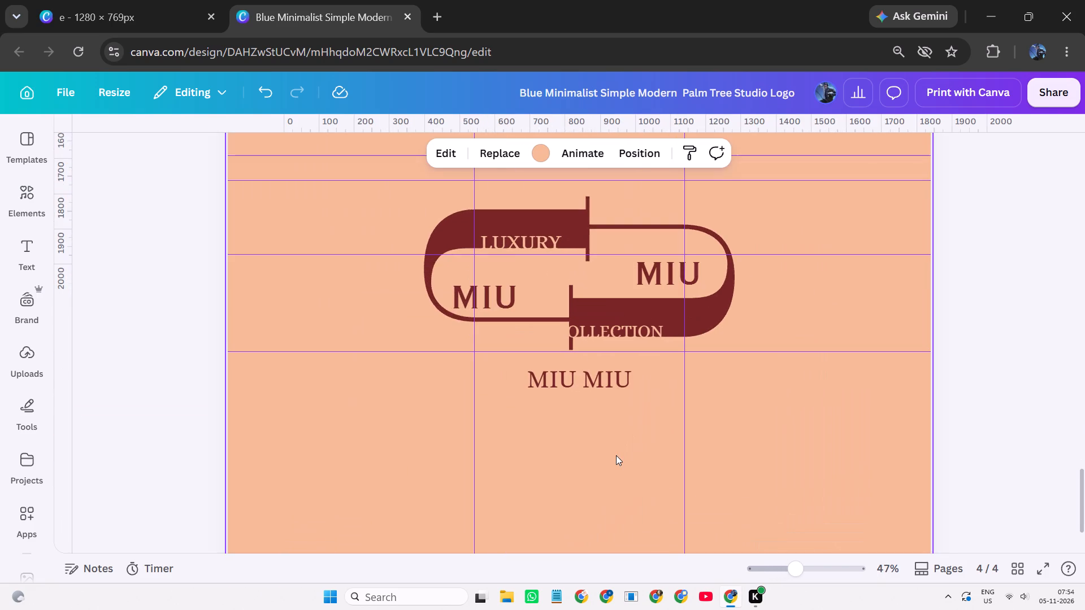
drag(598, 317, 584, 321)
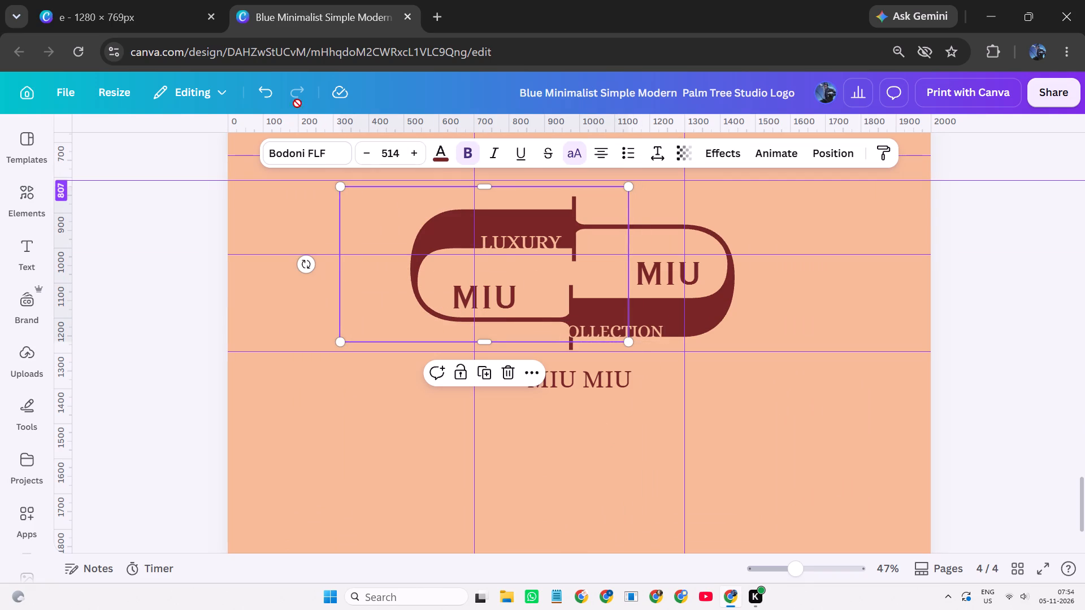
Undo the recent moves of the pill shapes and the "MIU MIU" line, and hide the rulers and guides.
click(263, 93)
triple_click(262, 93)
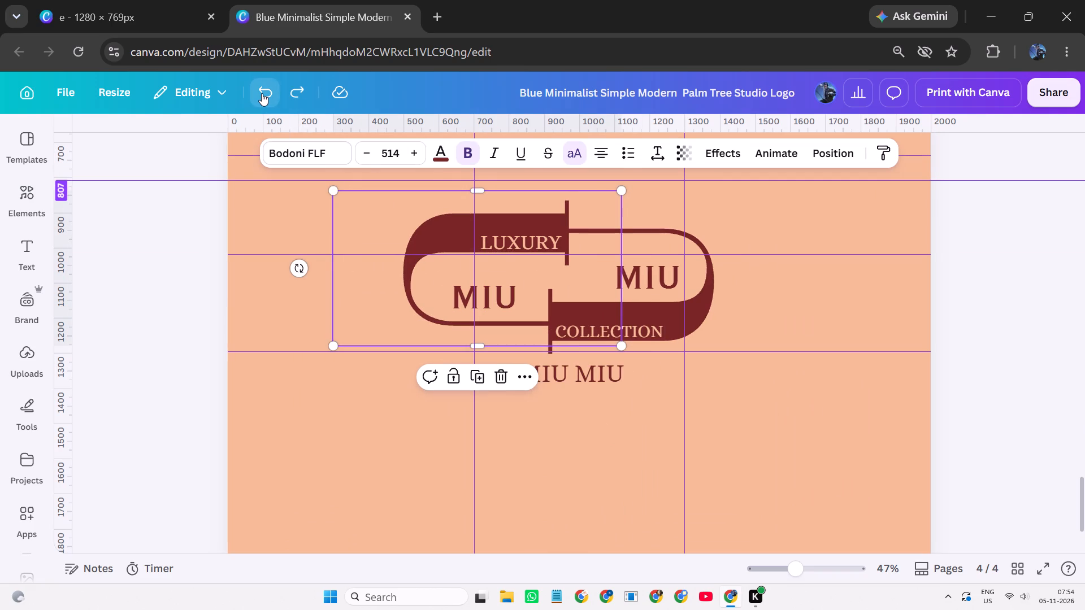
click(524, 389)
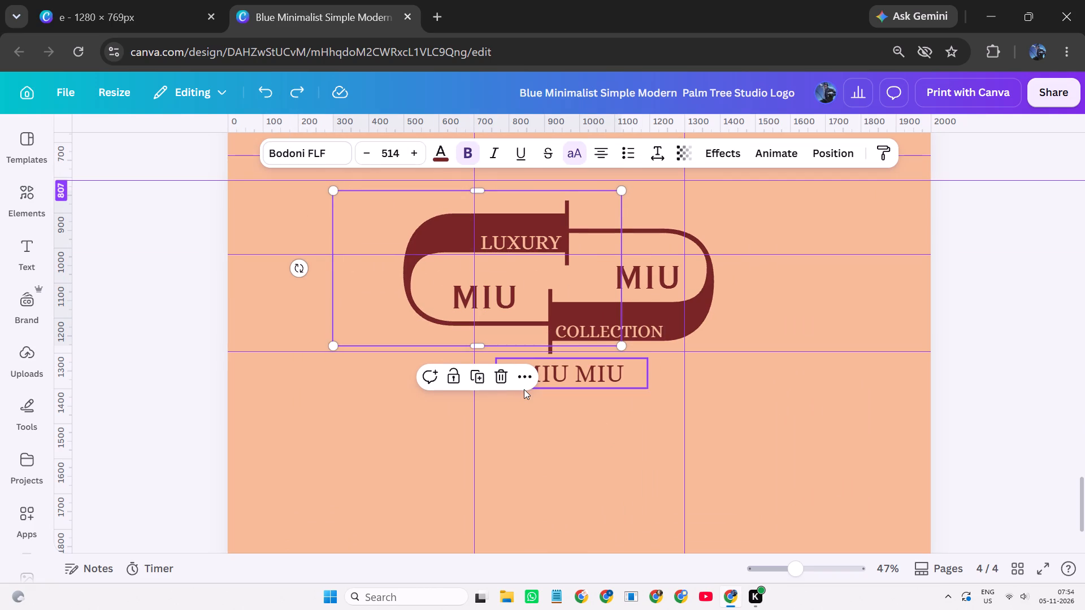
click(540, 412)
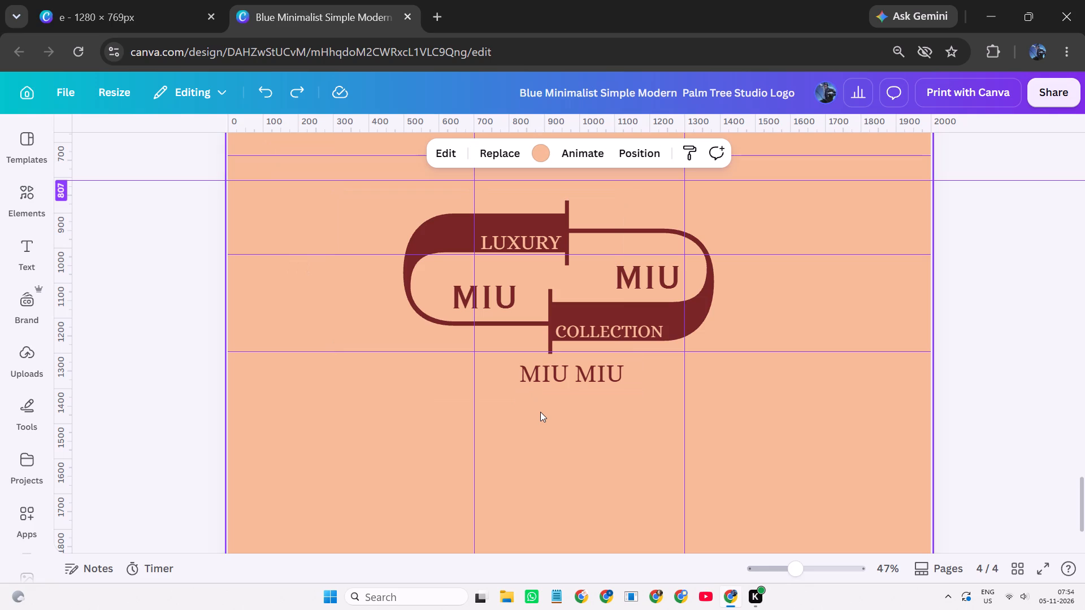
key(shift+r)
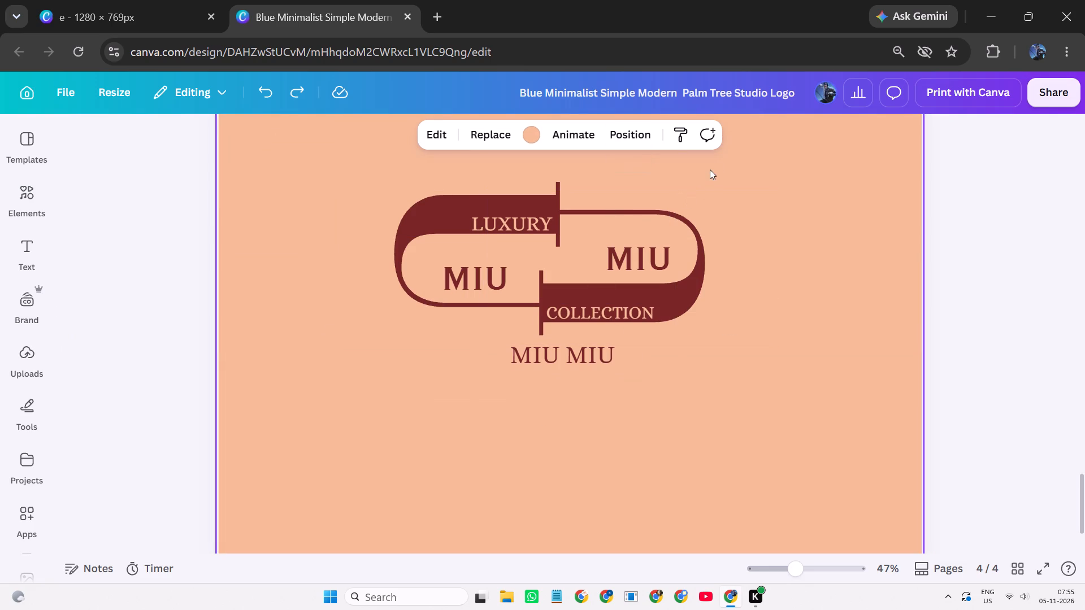
Group the two pill shapes with the "LUXURY" text and both "MIU" texts inside the logo.
drag(715, 163, 500, 291)
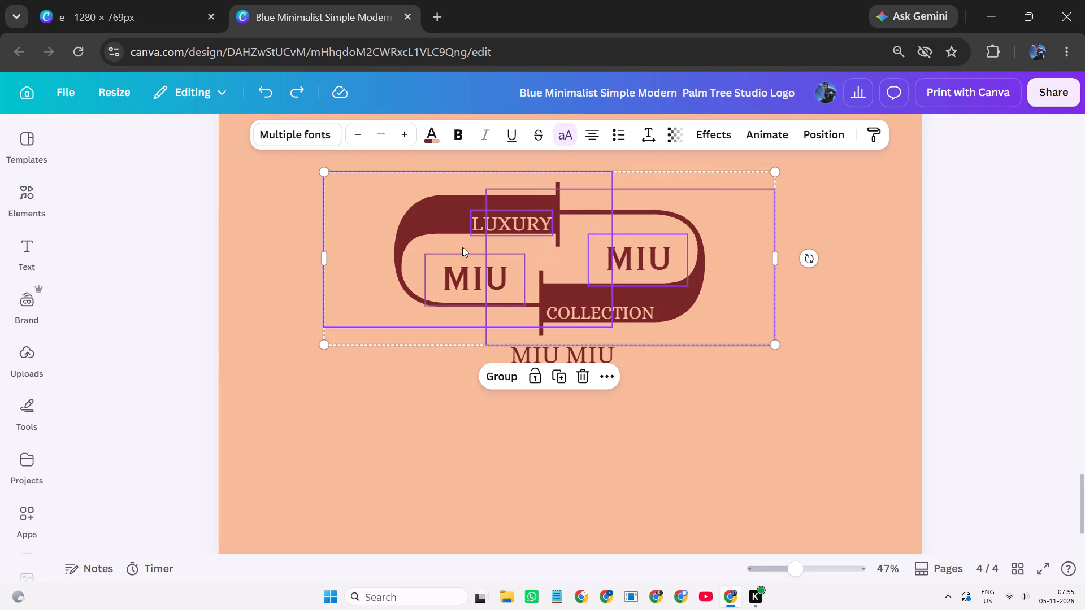
click(505, 376)
click(519, 456)
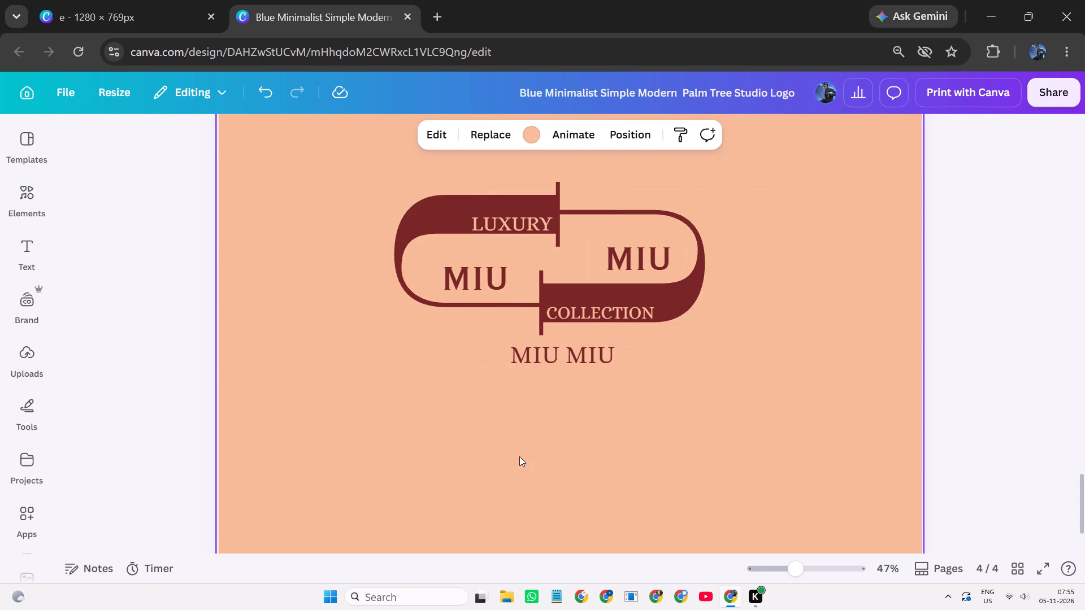
ctrl+scroll(519, 456, down, 3)
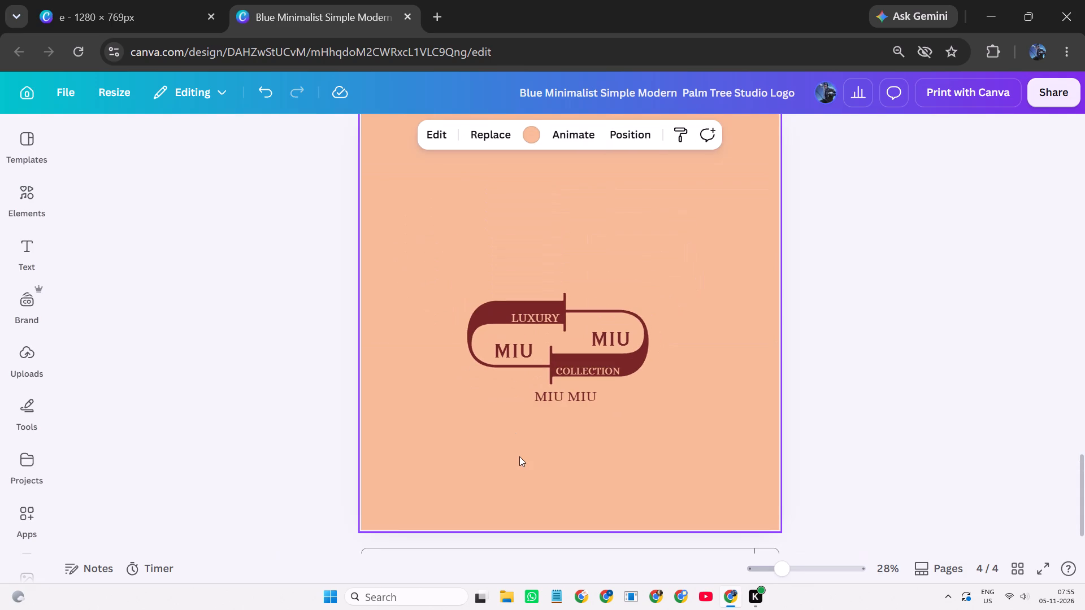
click(519, 456)
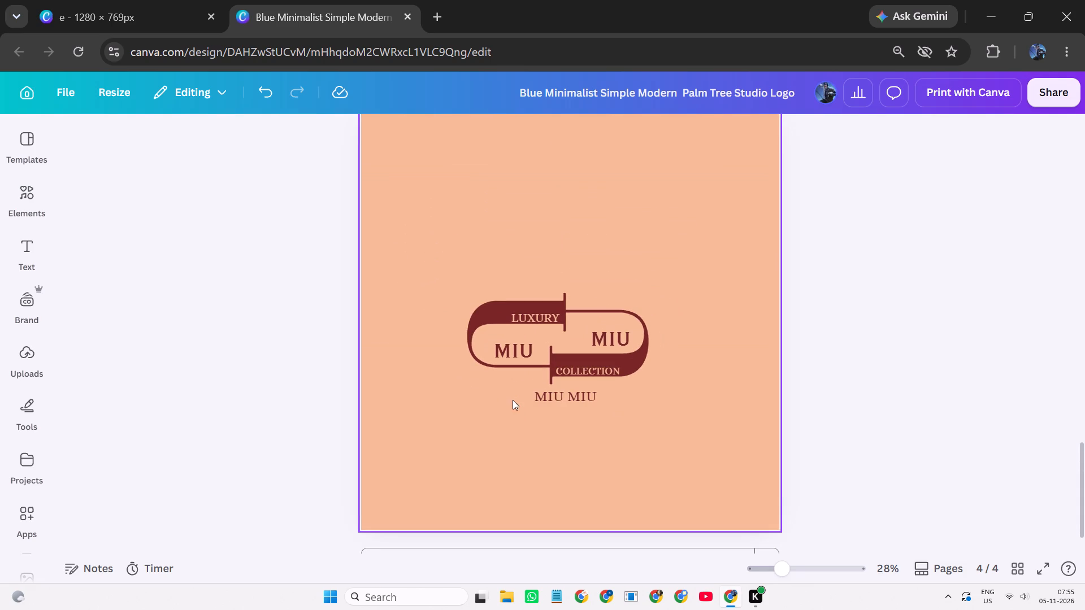
Reduce the grouped logo's "LUXURY" text to size 38.9, keeping it beside the upper vertical bar.
ctrl+scroll(511, 398, up, 3)
click(533, 254)
click(533, 255)
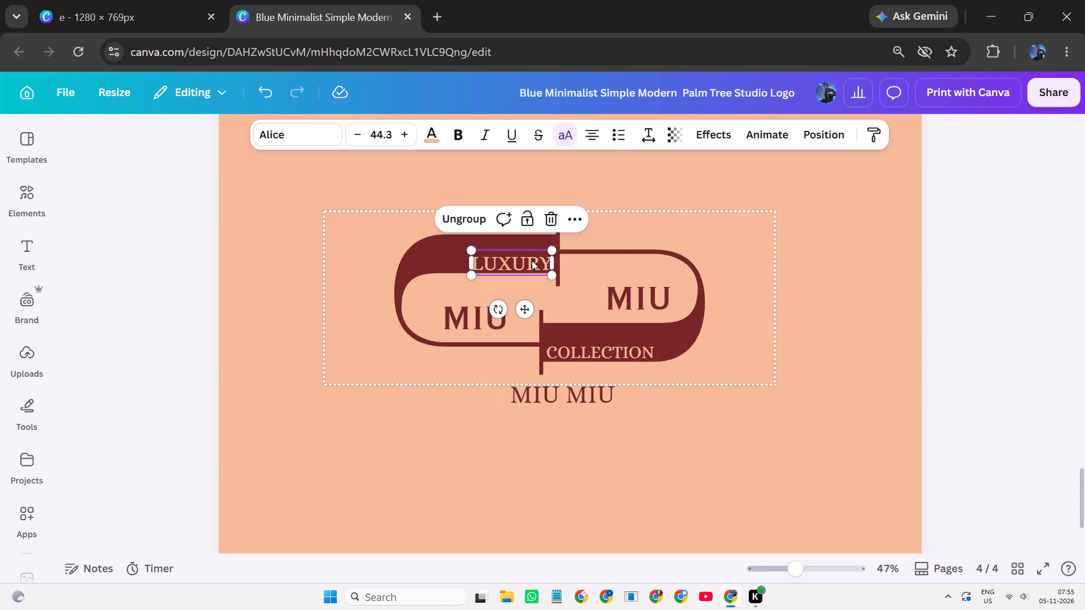
drag(472, 249, 475, 250)
drag(475, 250, 482, 252)
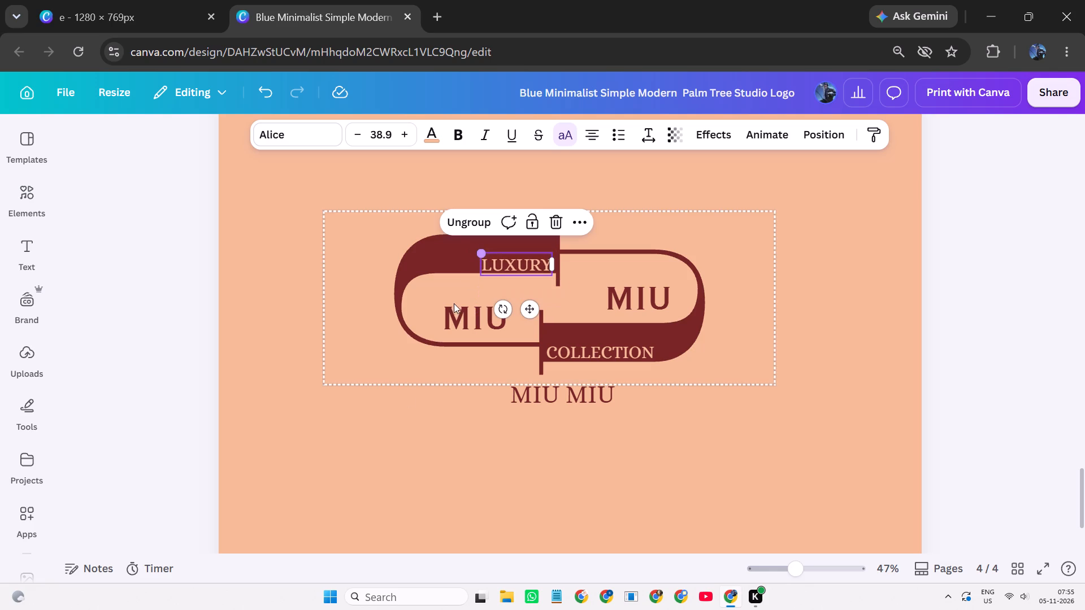
click(419, 503)
ctrl+scroll(422, 502, down, 2)
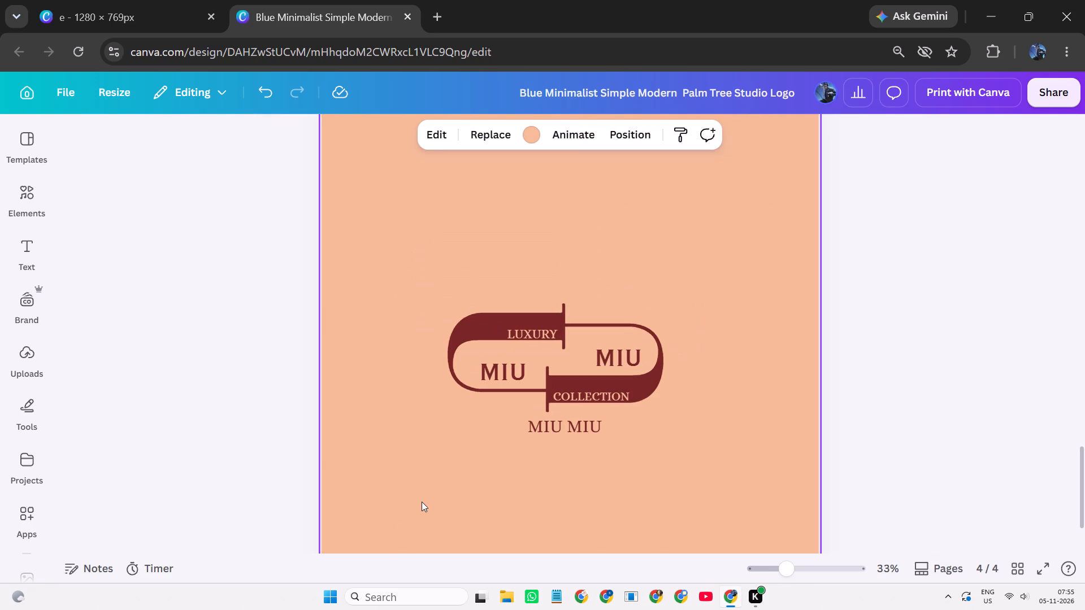
Show the rulers and guides, and move the grouped pill logo to the horizontal centre of page 4.
drag(588, 481, 496, 333)
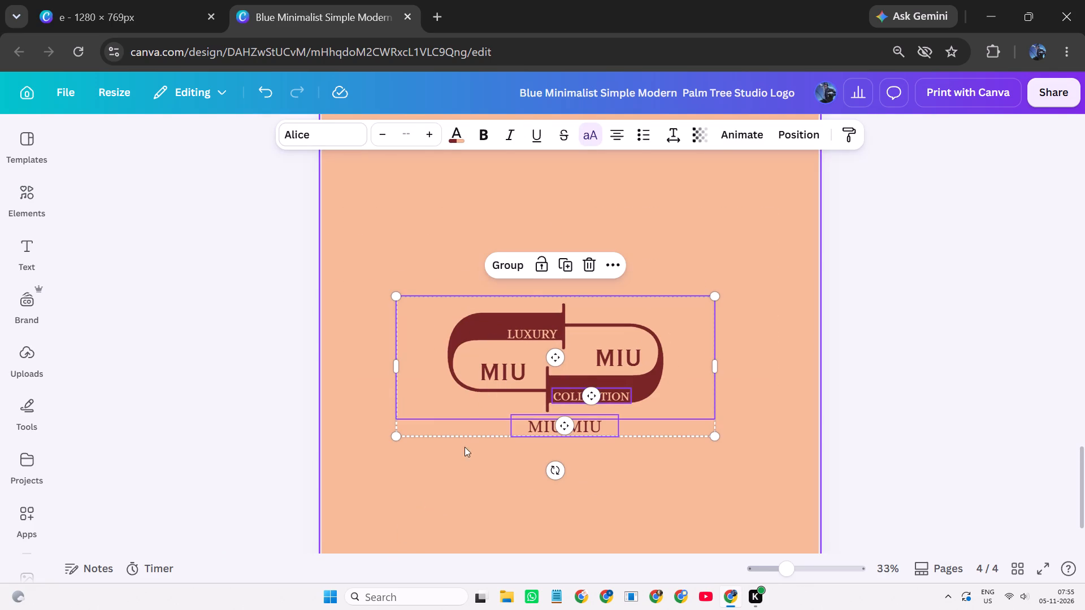
click(466, 453)
drag(540, 221, 547, 371)
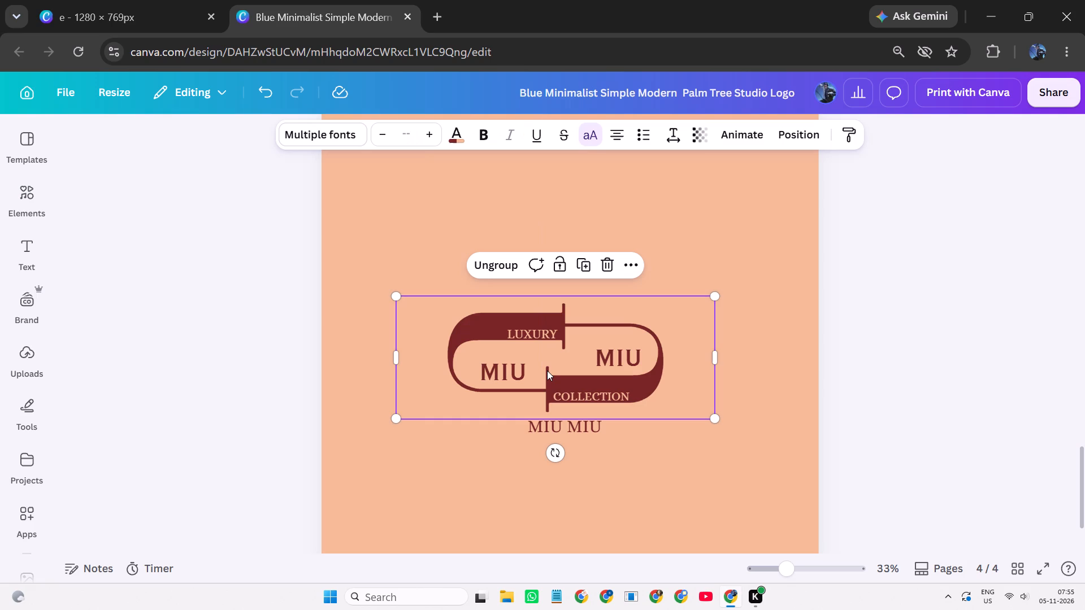
key(shift+r)
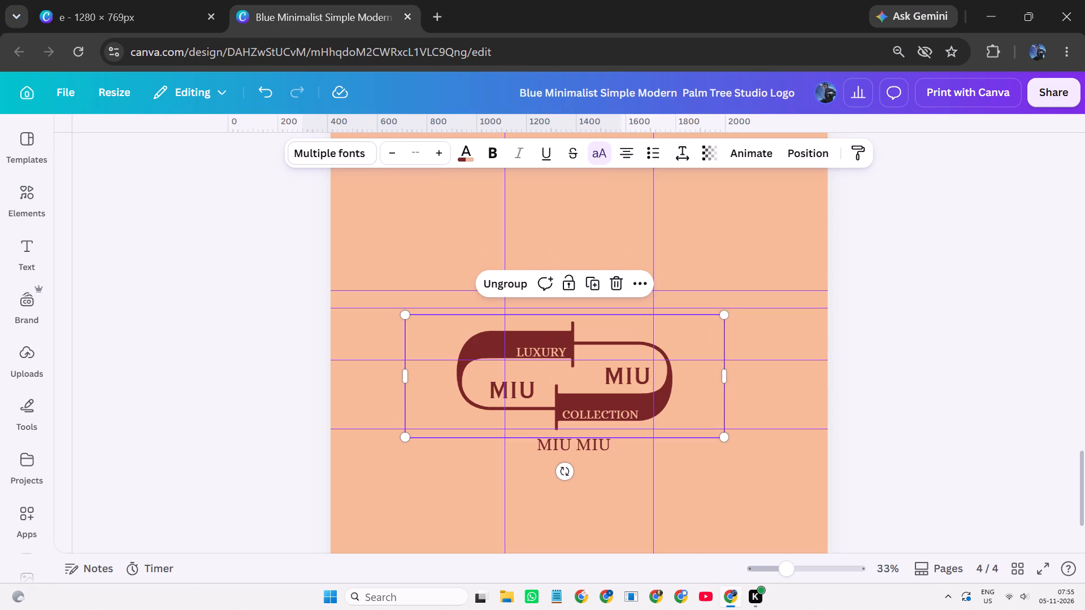
scroll(570, 359, down, 1)
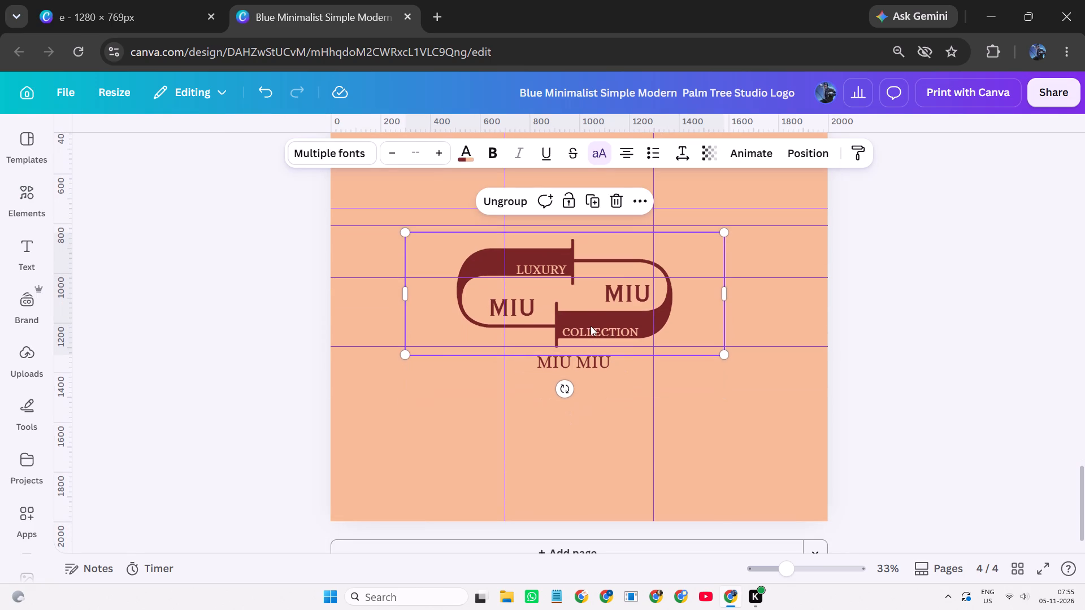
drag(589, 308, 600, 307)
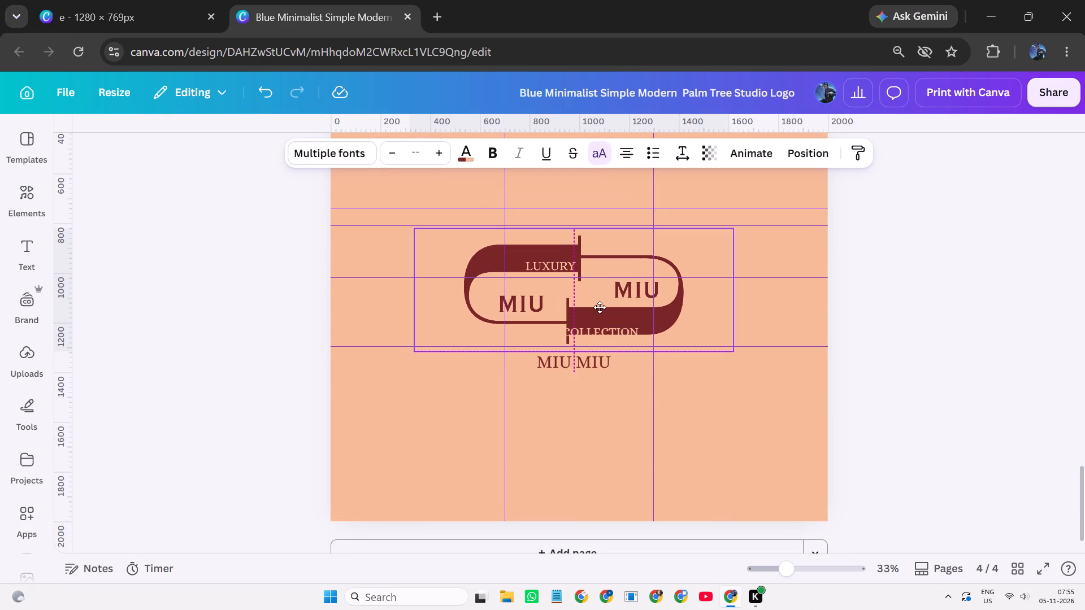
drag(600, 307, 602, 309)
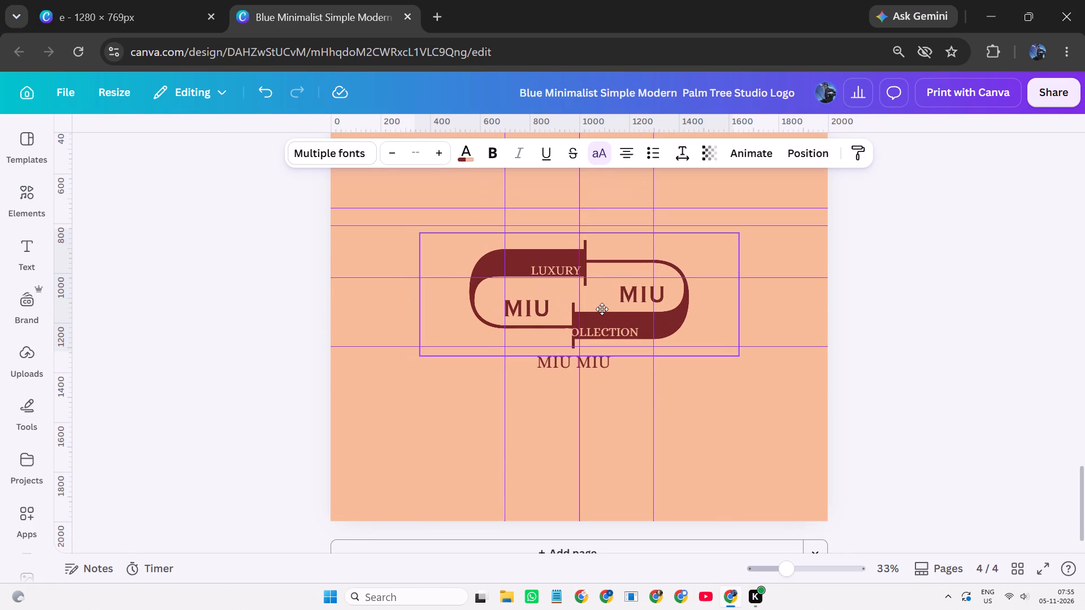
drag(602, 309, 603, 309)
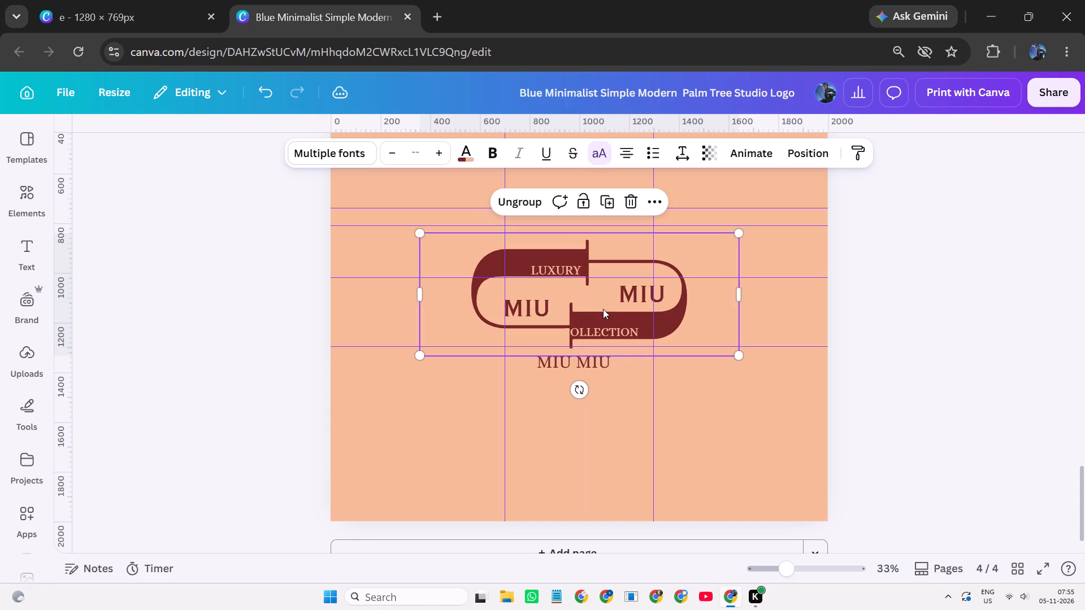
click(613, 424)
click(693, 424)
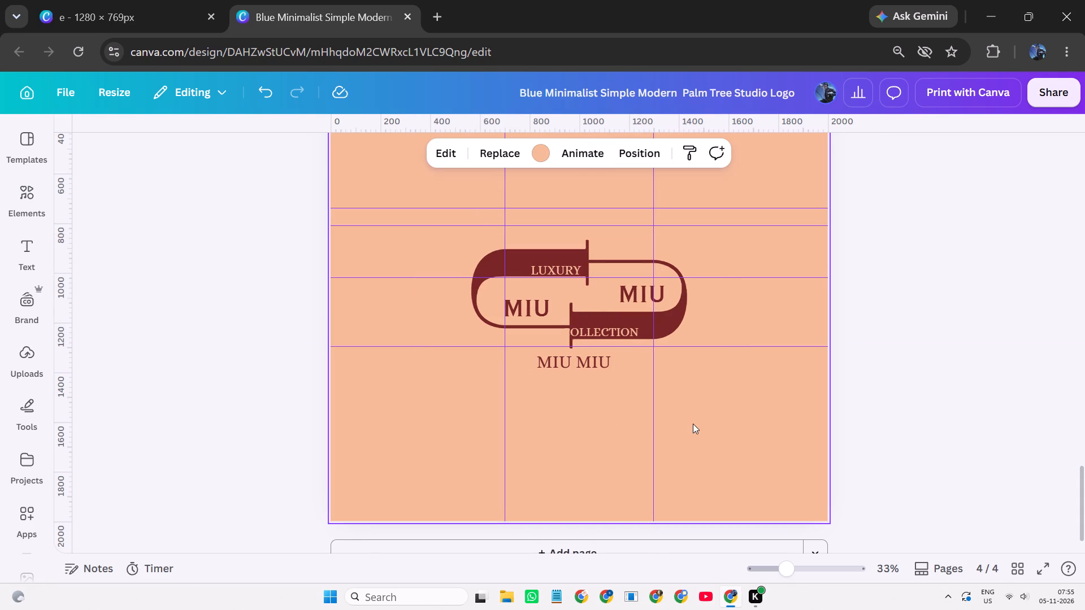
Hide the rulers and guides.
ctrl+scroll(689, 418, down, 2)
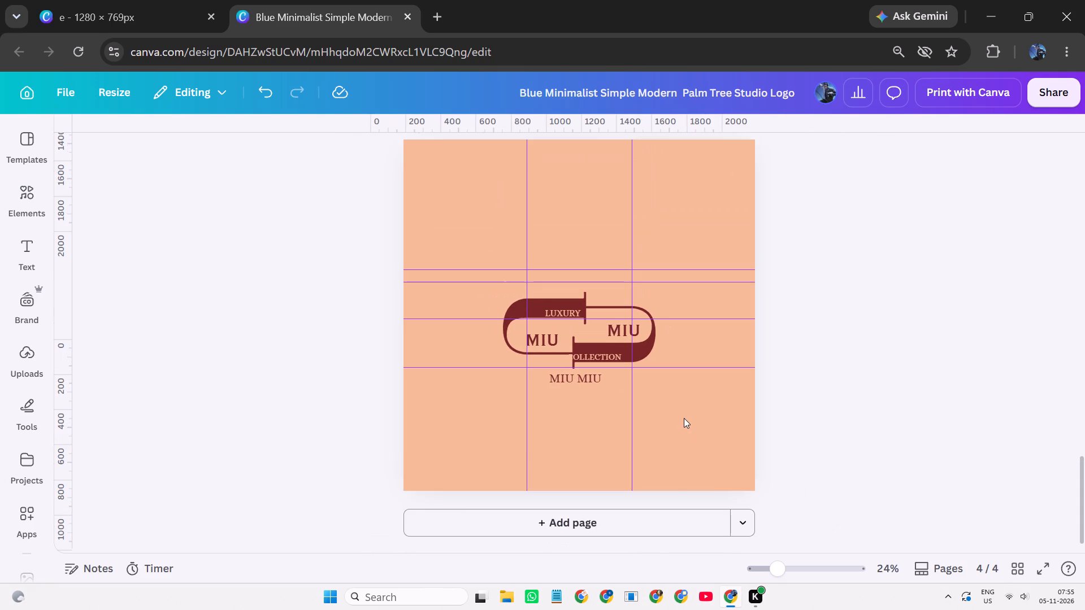
ctrl+click(681, 418)
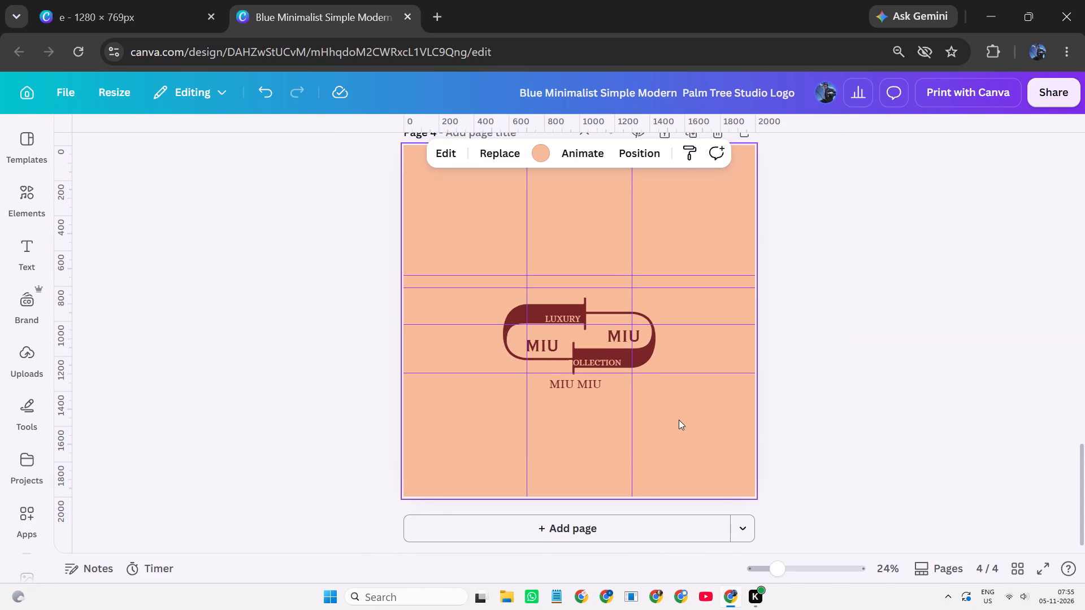
key(shift+r)
click(678, 426)
Examine the centred pill logo and the "MIU MIU" line beneath it on page 4.
scroll(679, 425, down, 2)
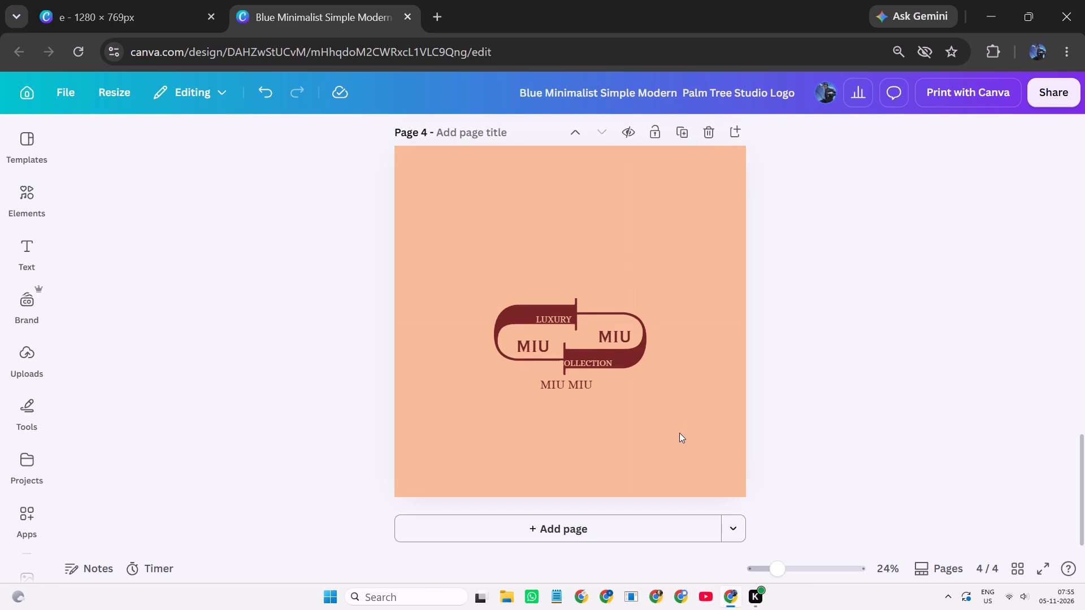
scroll(677, 437, up, 2)
scroll(673, 441, down, 1)
scroll(671, 445, up, 1)
scroll(671, 446, down, 3)
scroll(671, 448, up, 3)
scroll(671, 448, down, 3)
click(552, 389)
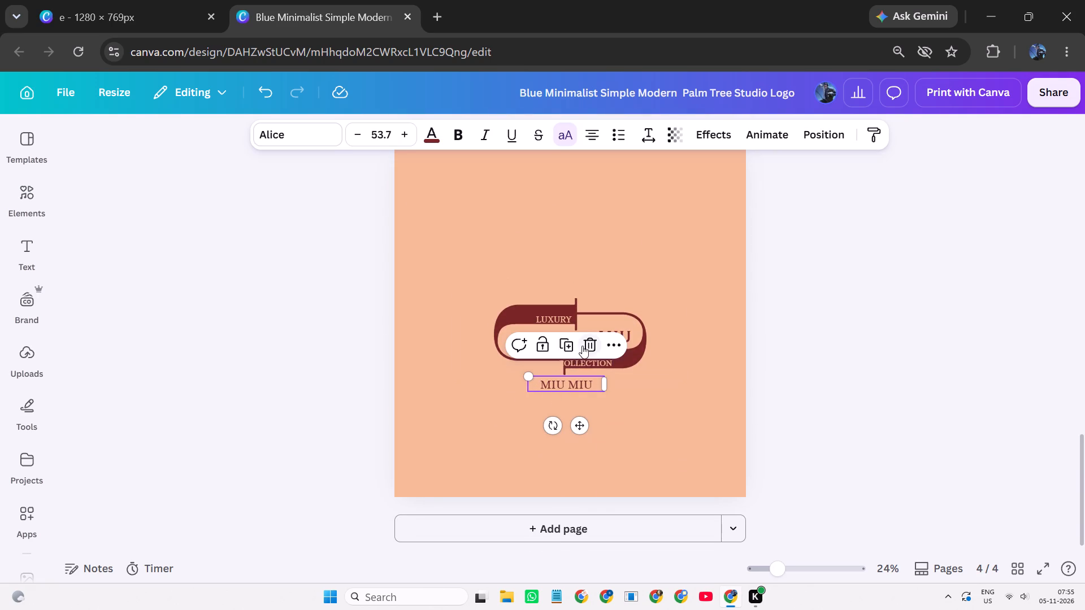
click(586, 405)
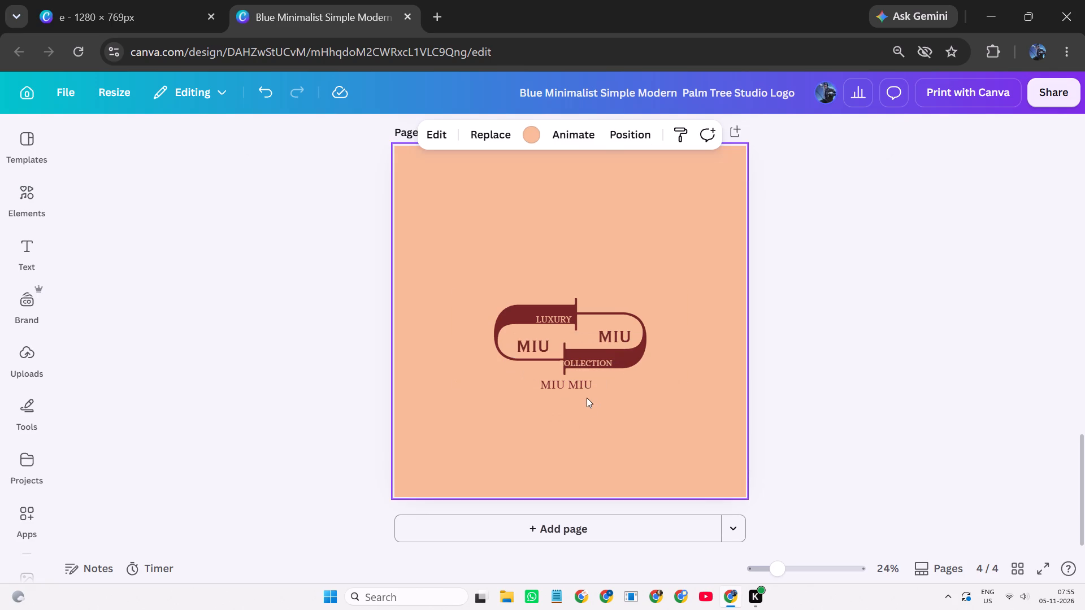
Move the "COLLECTION" text right so it sits inside the lower dark band, just beside the vertical bar.
ctrl+scroll(587, 394, up, 3)
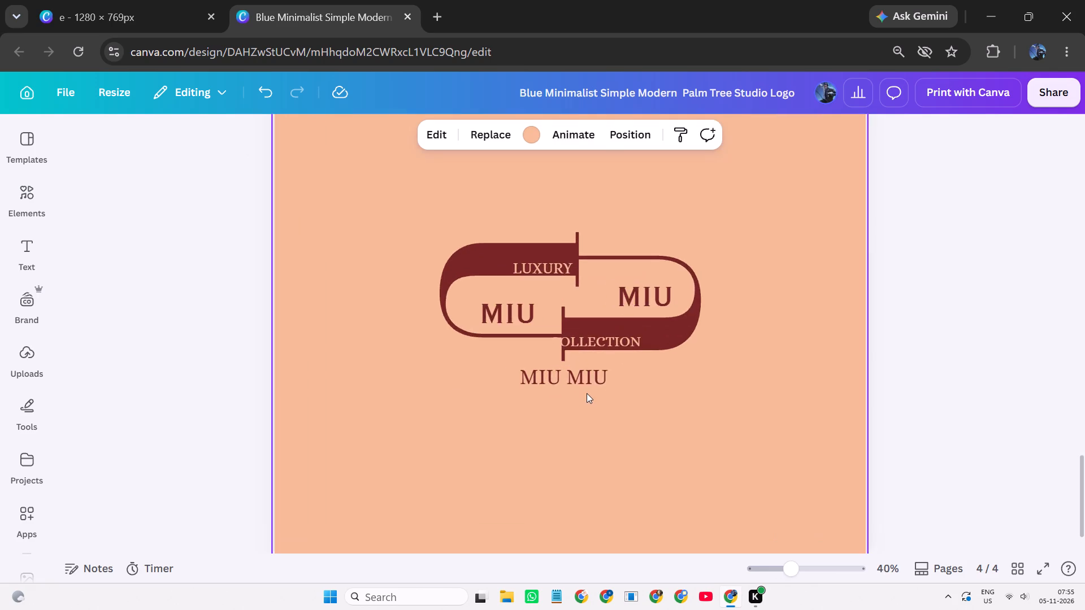
ctrl+scroll(587, 393, up, 5)
click(618, 274)
drag(618, 273, 660, 277)
click(666, 424)
Group the pill logo with the "COLLECTION" text and the "MIU MIU" line beneath it.
ctrl+scroll(666, 423, down, 3)
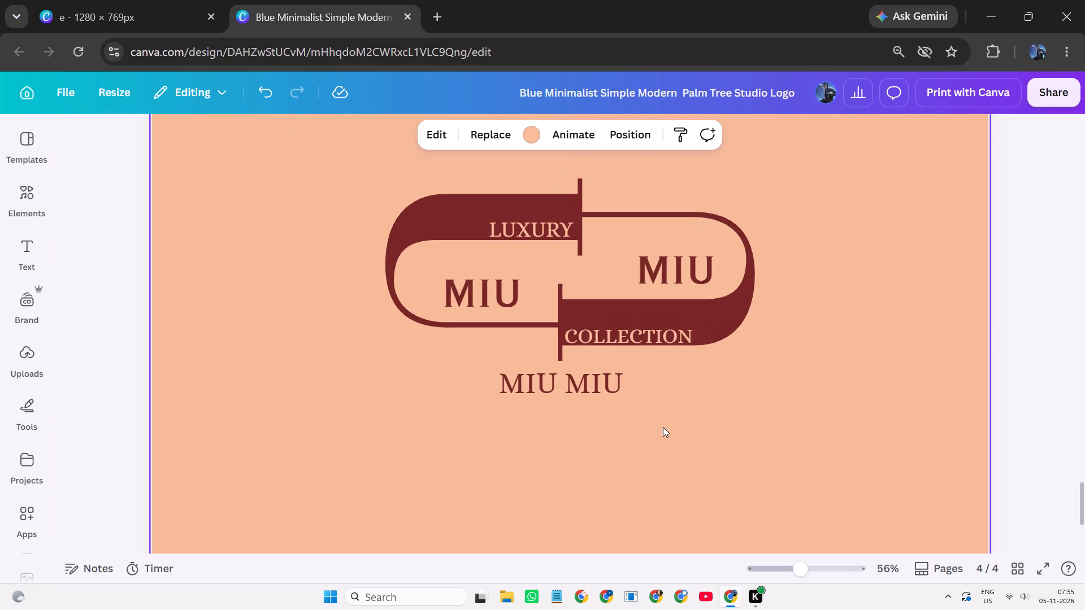
ctrl+scroll(662, 428, down, 3)
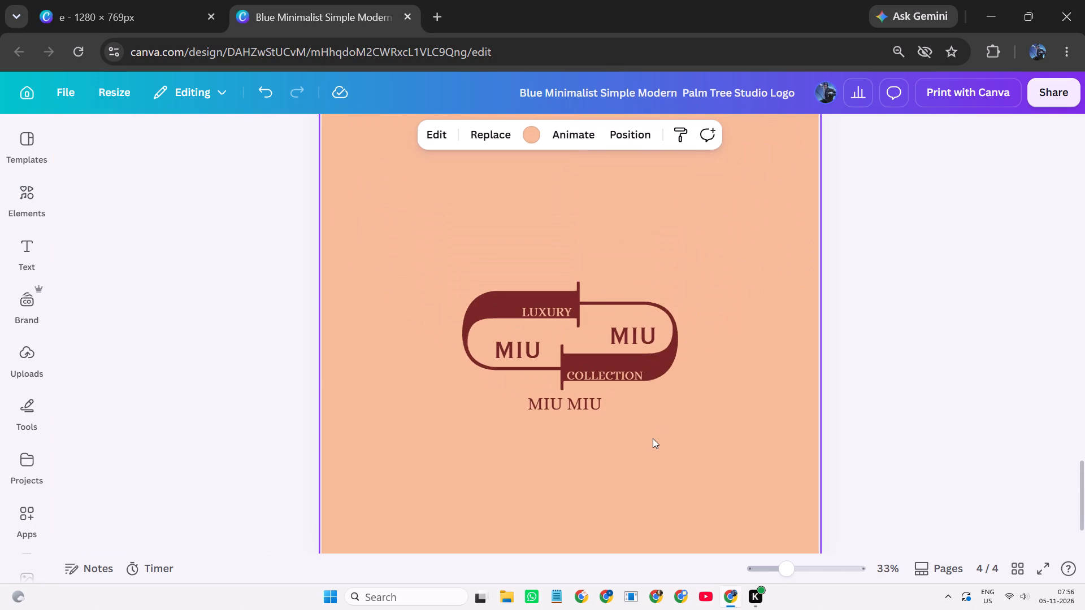
ctrl+scroll(653, 438, down, 1)
drag(660, 459, 497, 277)
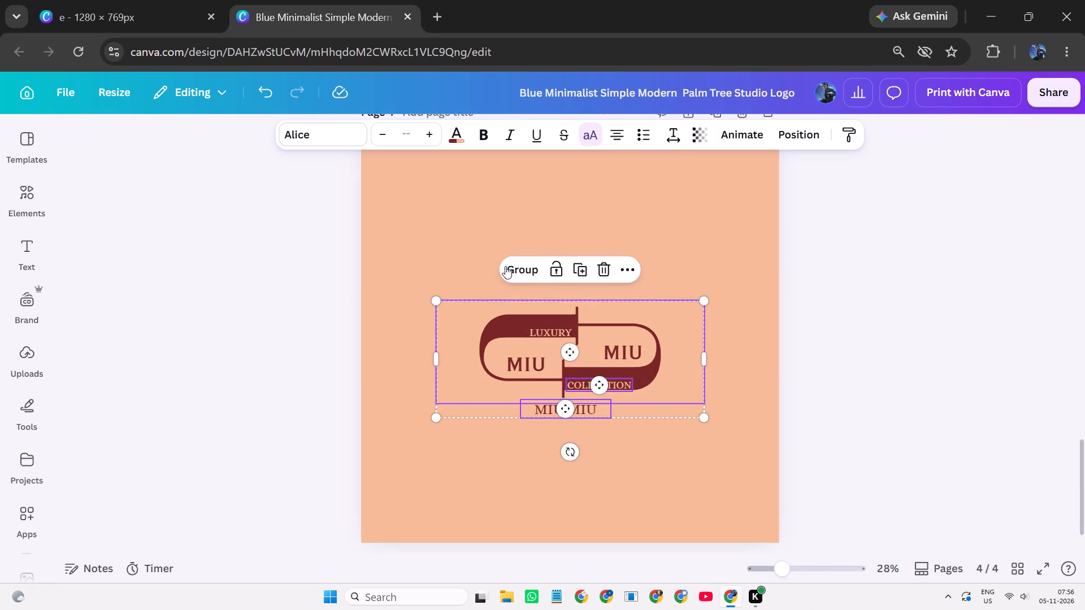
click(507, 266)
click(481, 460)
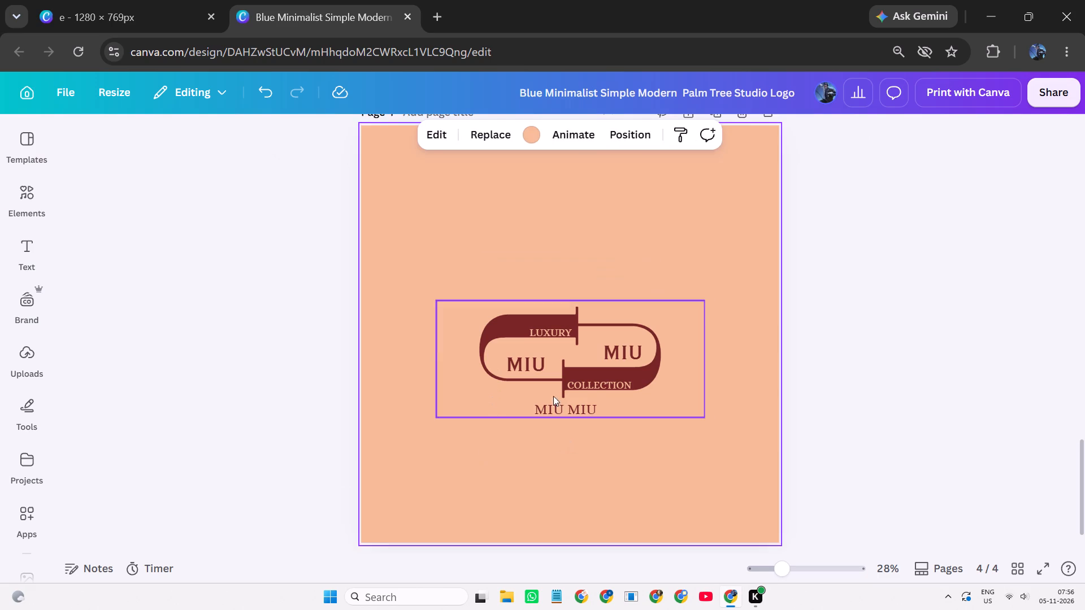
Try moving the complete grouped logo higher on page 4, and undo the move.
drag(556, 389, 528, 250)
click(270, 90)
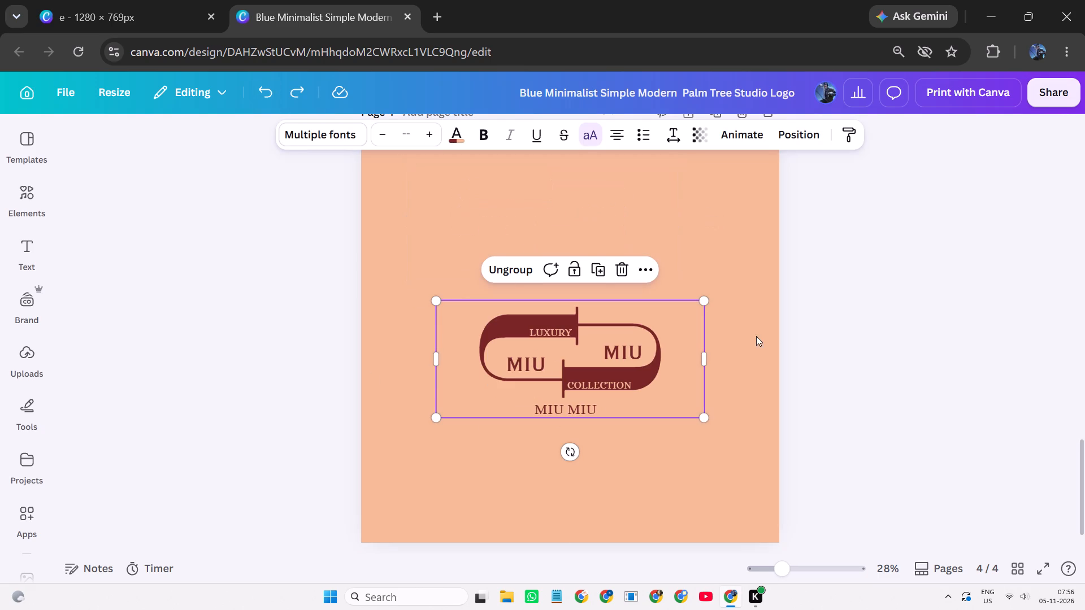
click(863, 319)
Add a new blank page after page 4.
ctrl+scroll(818, 333, down, 2)
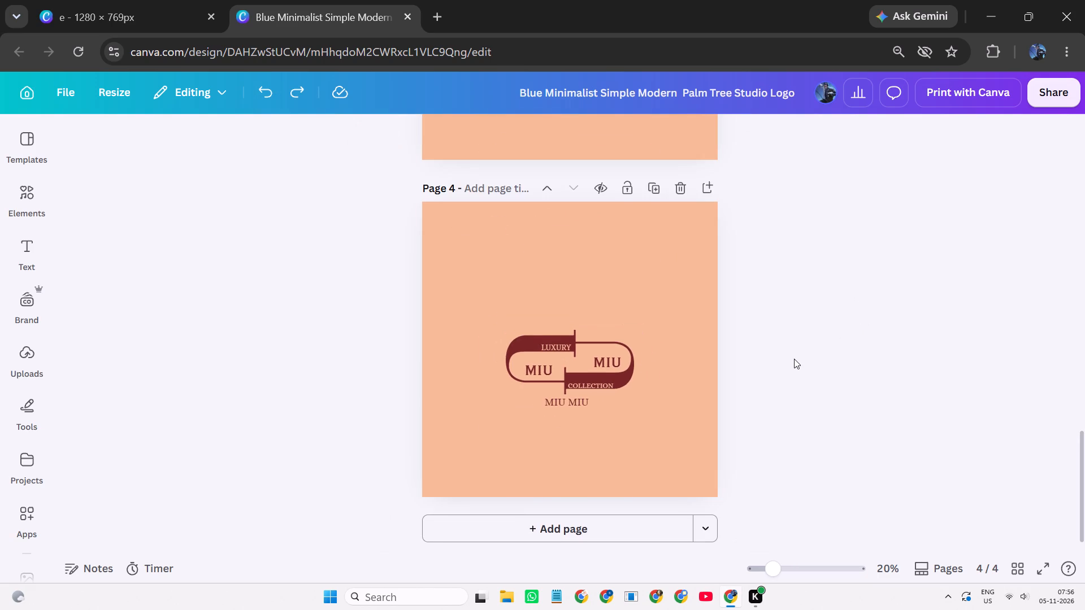
scroll(794, 359, up, 1)
scroll(794, 359, down, 6)
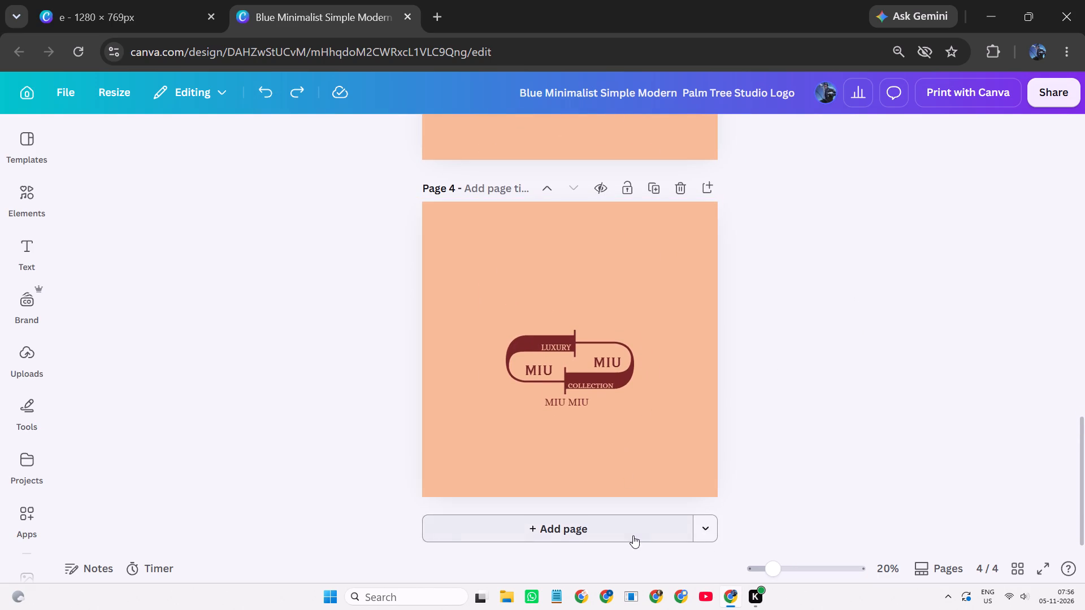
click(633, 535)
scroll(138, 376, up, 10)
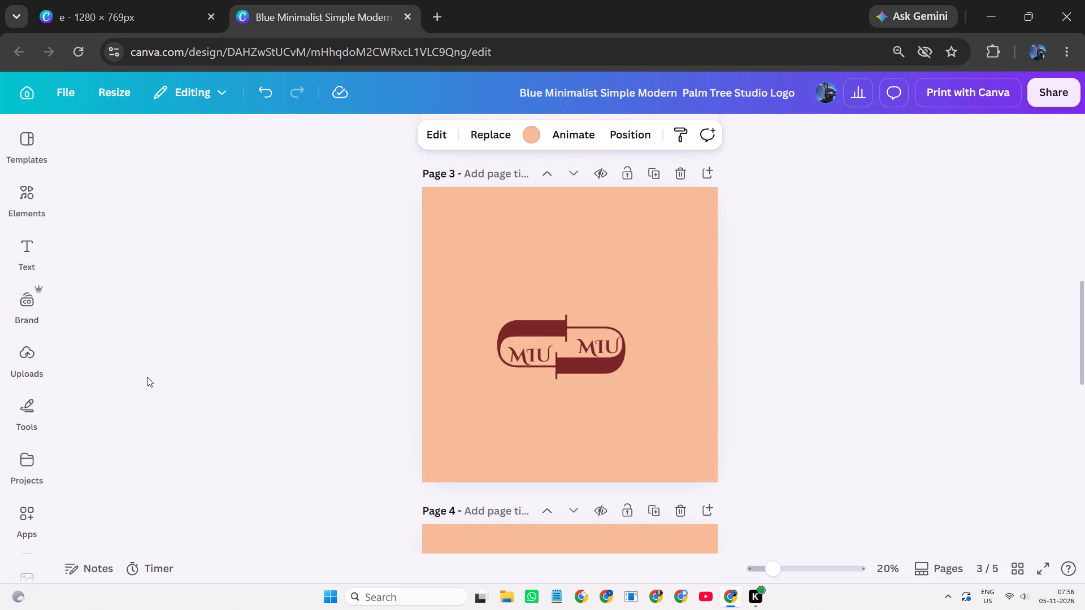
scroll(147, 377, up, 3)
scroll(147, 377, down, 14)
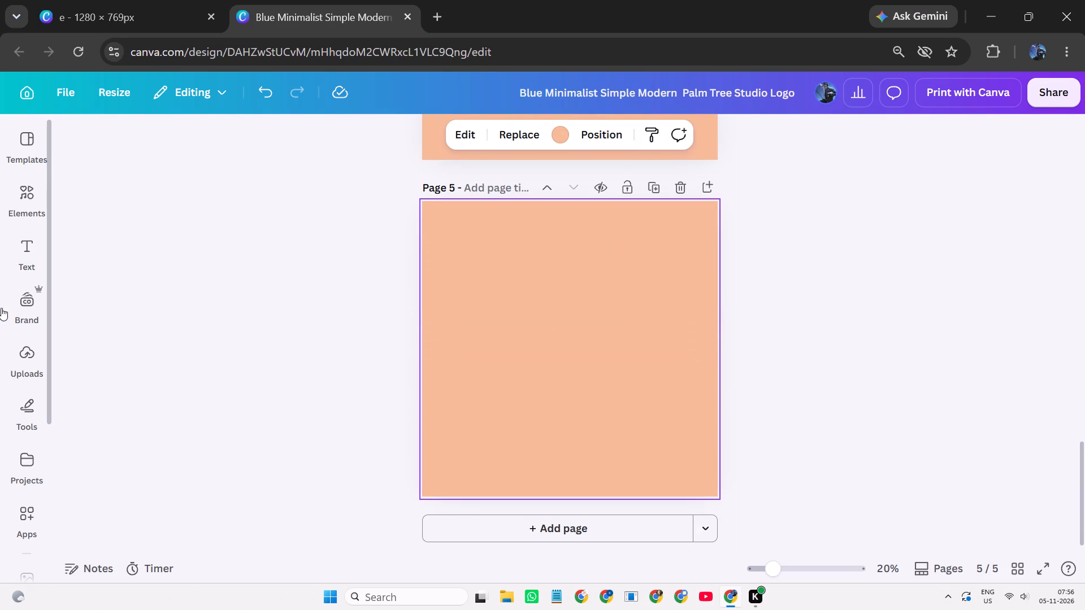
Fill page 5 with the uploaded grey-toned photo of the person in a dark jacket, taken from the uploaded images.
double_click(33, 344)
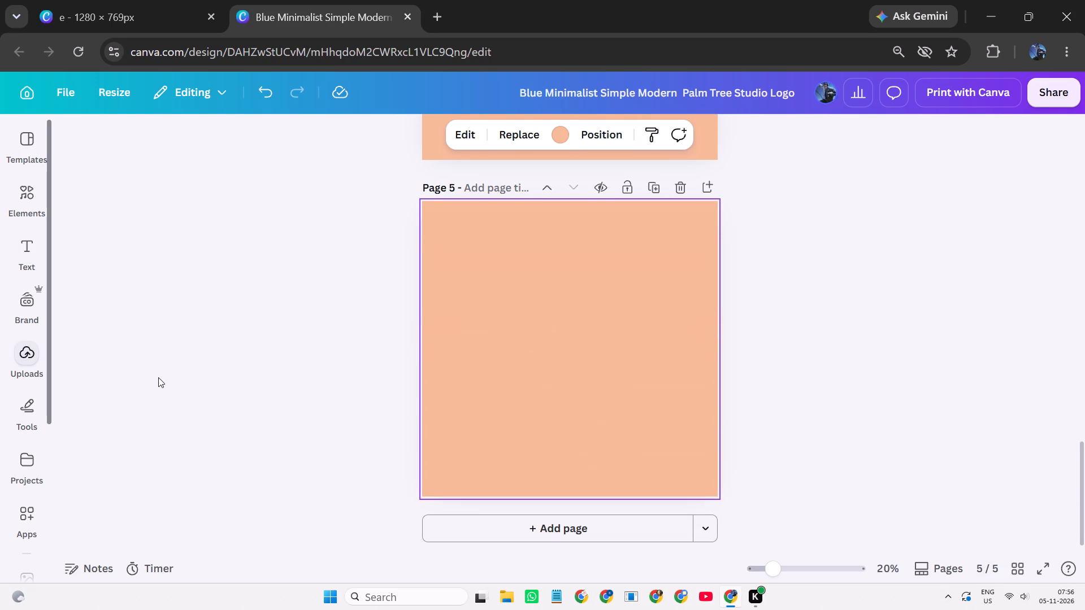
click(6, 357)
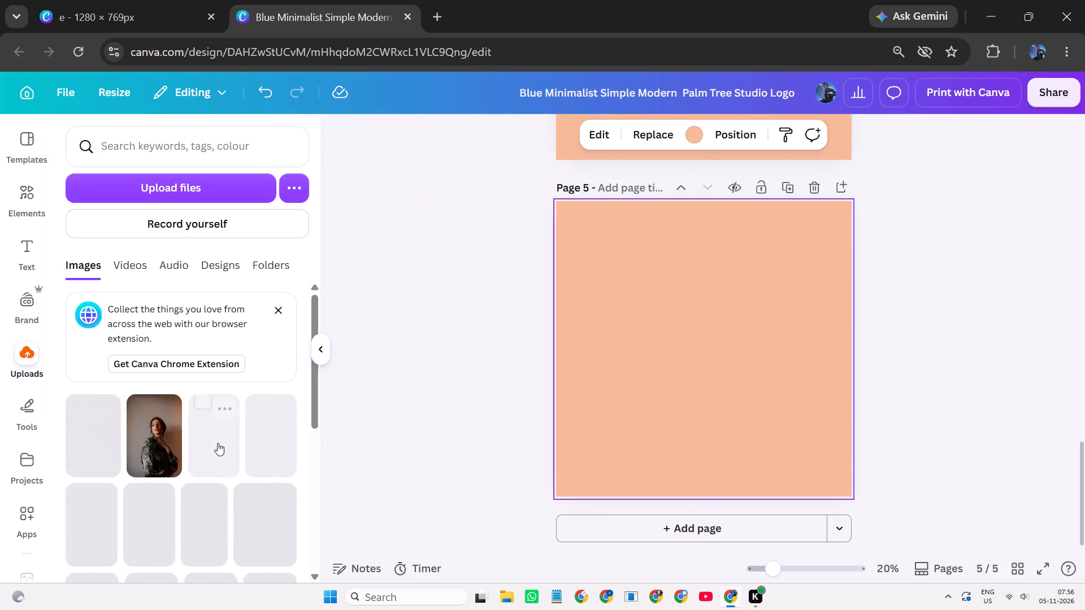
scroll(218, 443, down, 3)
scroll(218, 443, up, 2)
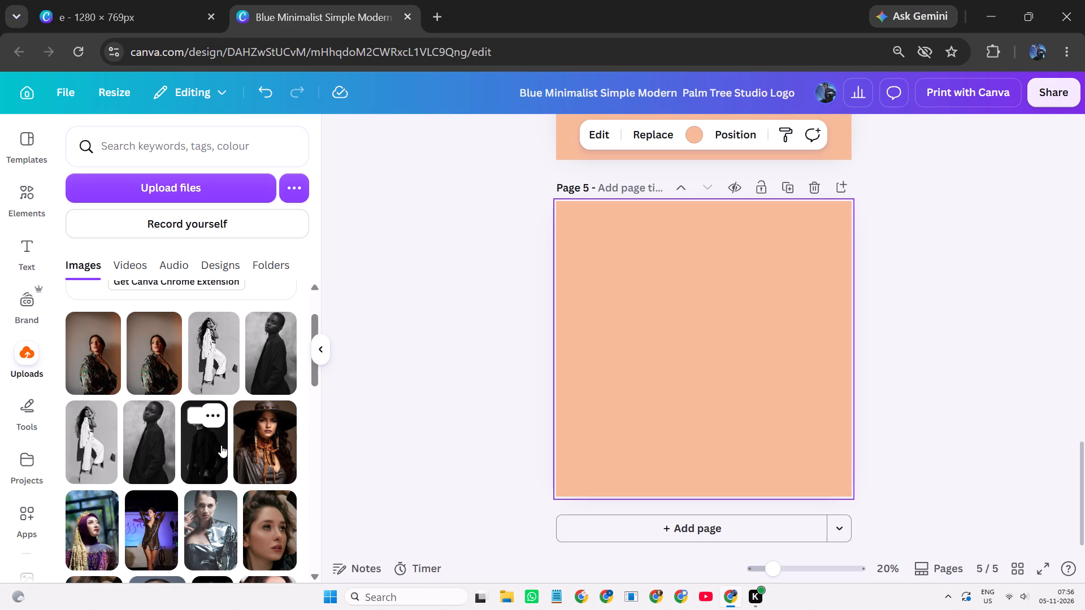
scroll(221, 445, down, 2)
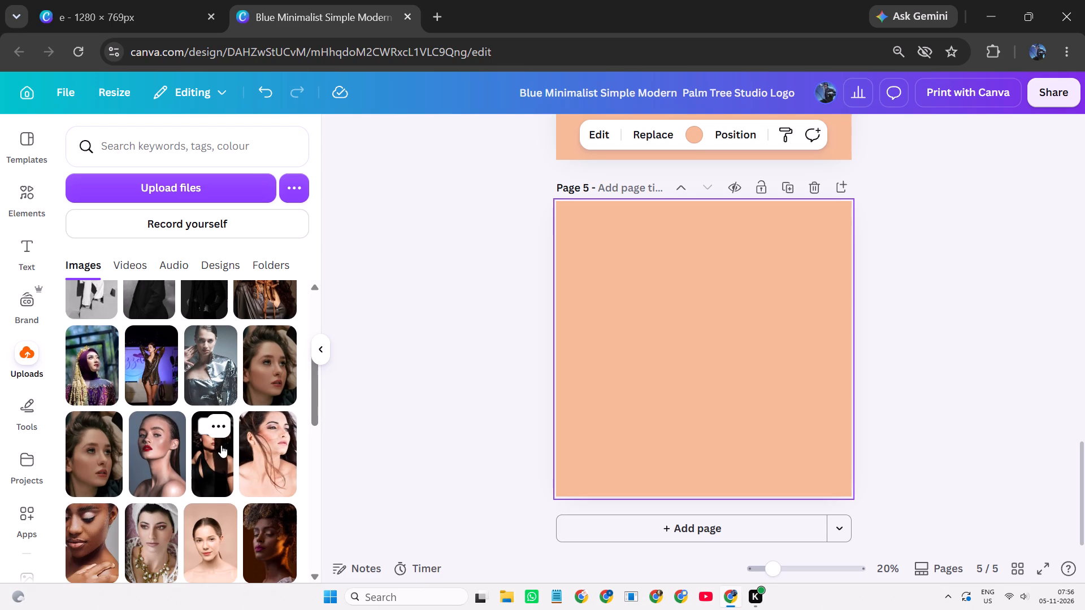
scroll(221, 445, up, 1)
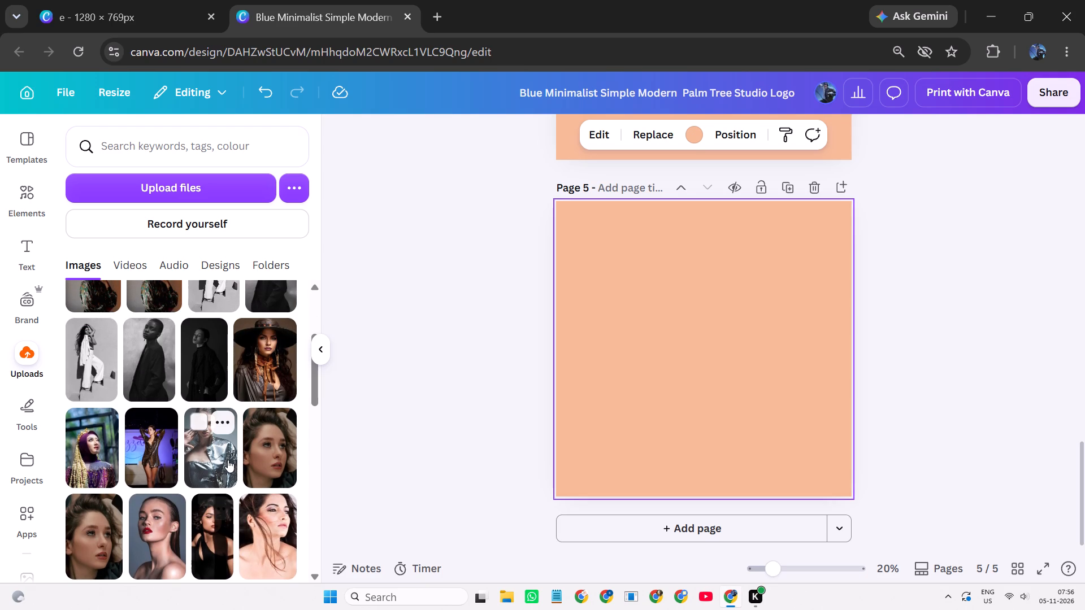
scroll(226, 453, up, 1)
scroll(226, 453, down, 2)
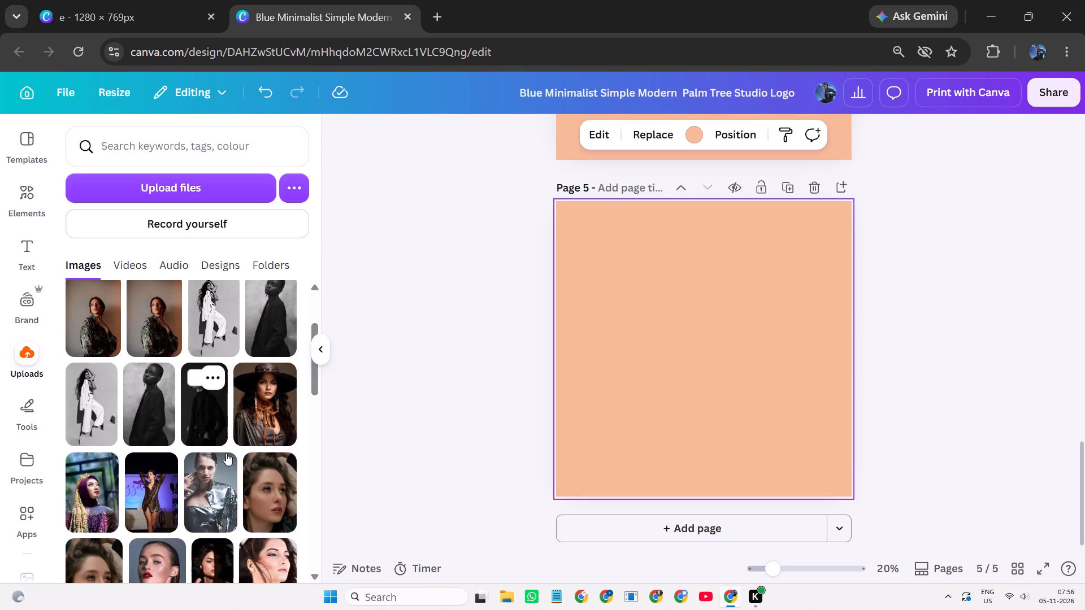
scroll(226, 453, down, 6)
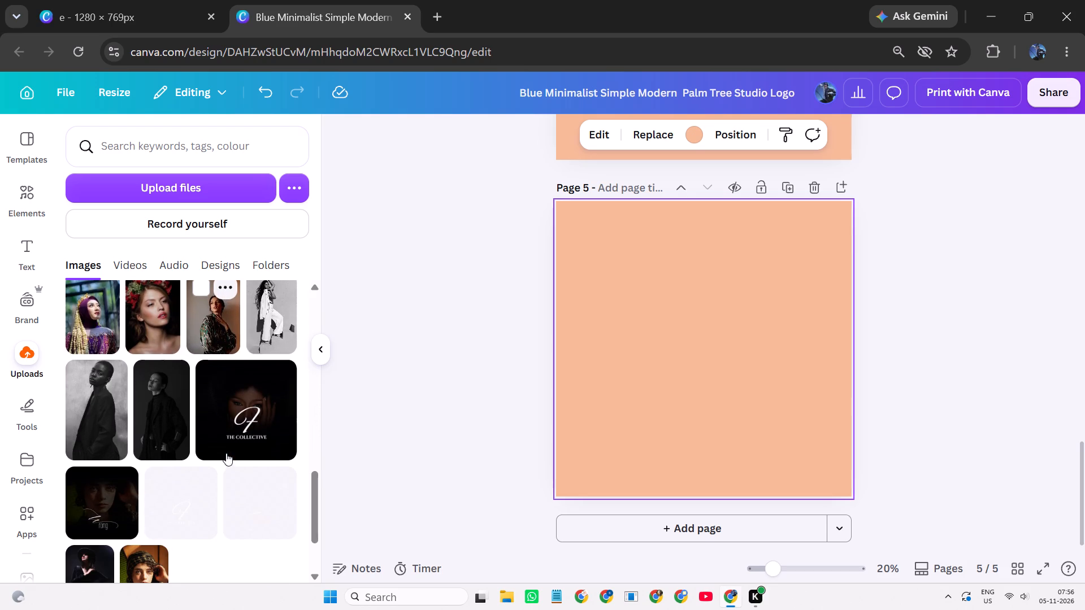
scroll(226, 453, down, 1)
scroll(226, 453, up, 1)
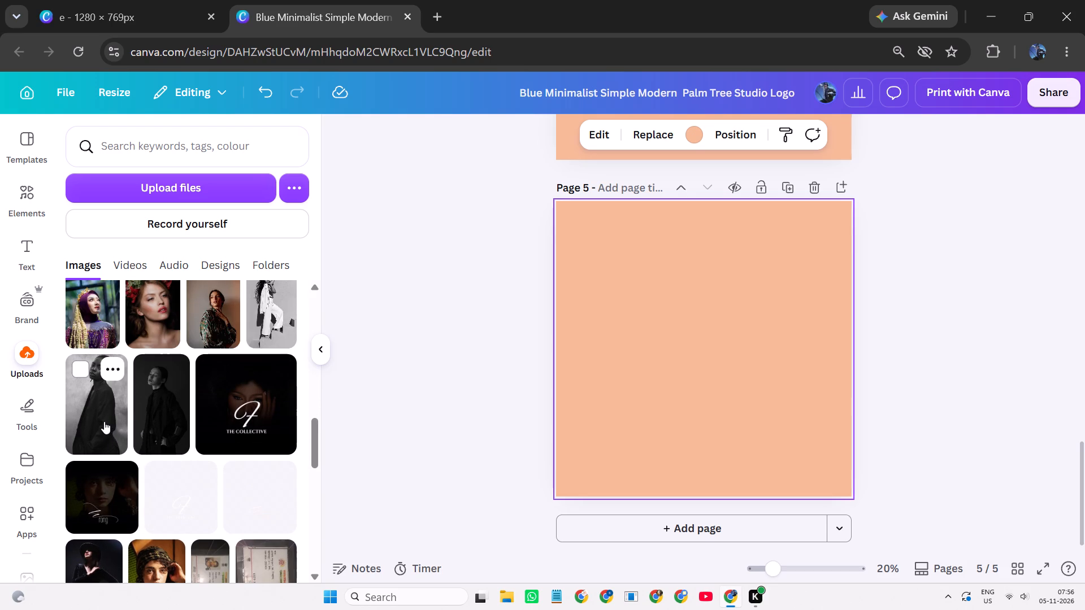
drag(96, 421, 583, 316)
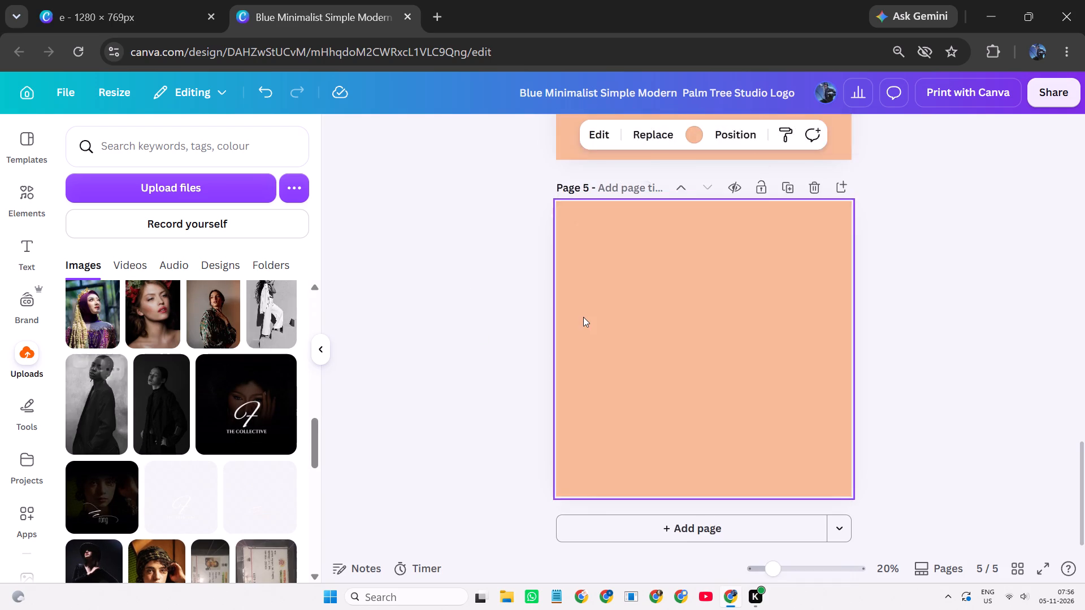
click(921, 368)
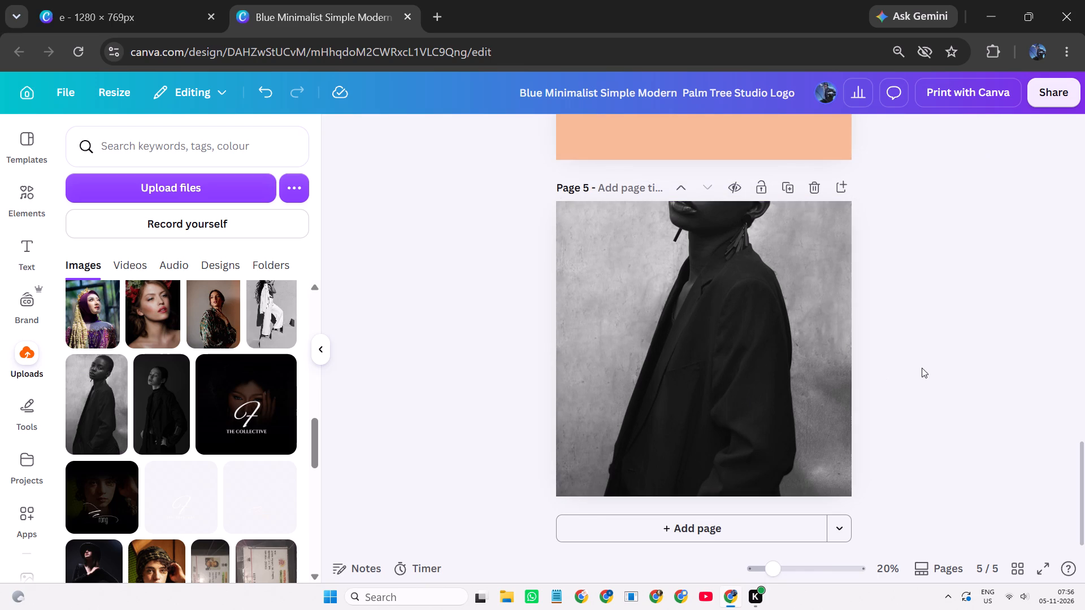
Move the photo lower on page 5 and extend its upper edge to the top of the page, including the face.
click(785, 384)
drag(783, 382, 782, 424)
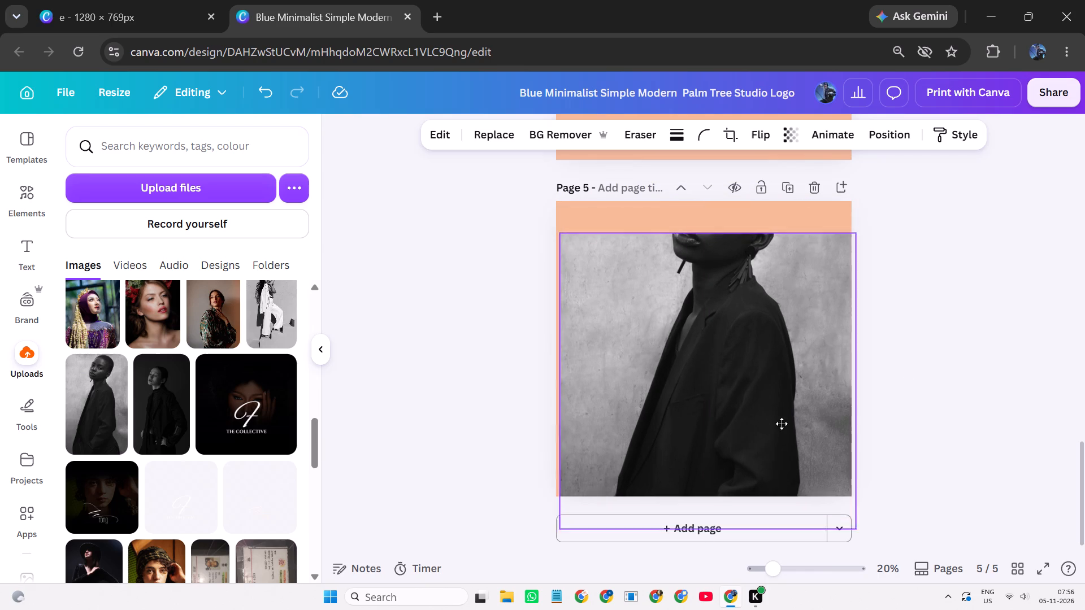
drag(782, 424, 780, 422)
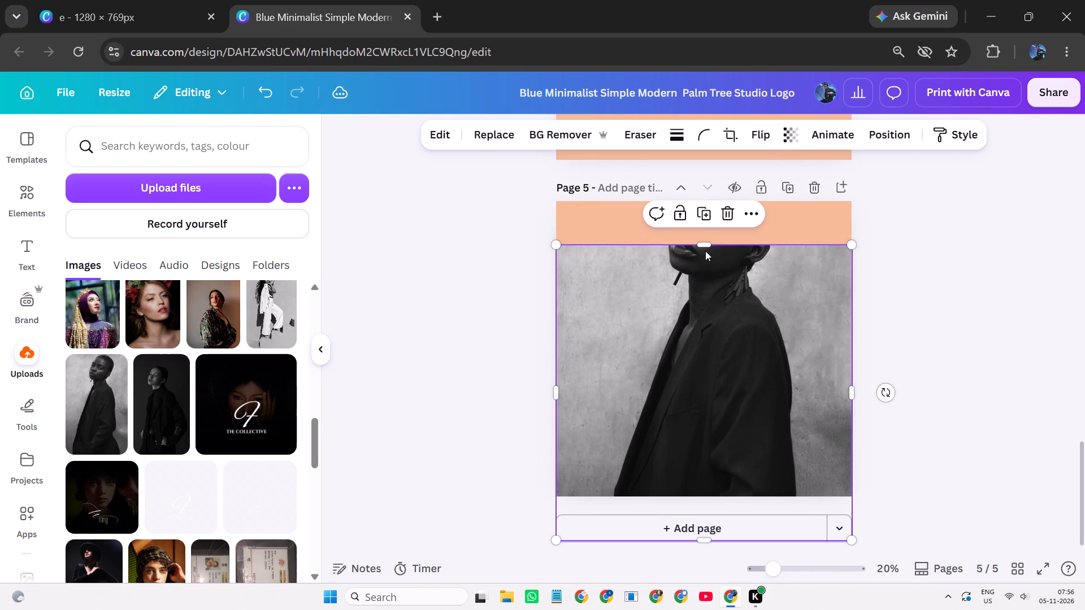
drag(717, 242, 708, 199)
click(941, 264)
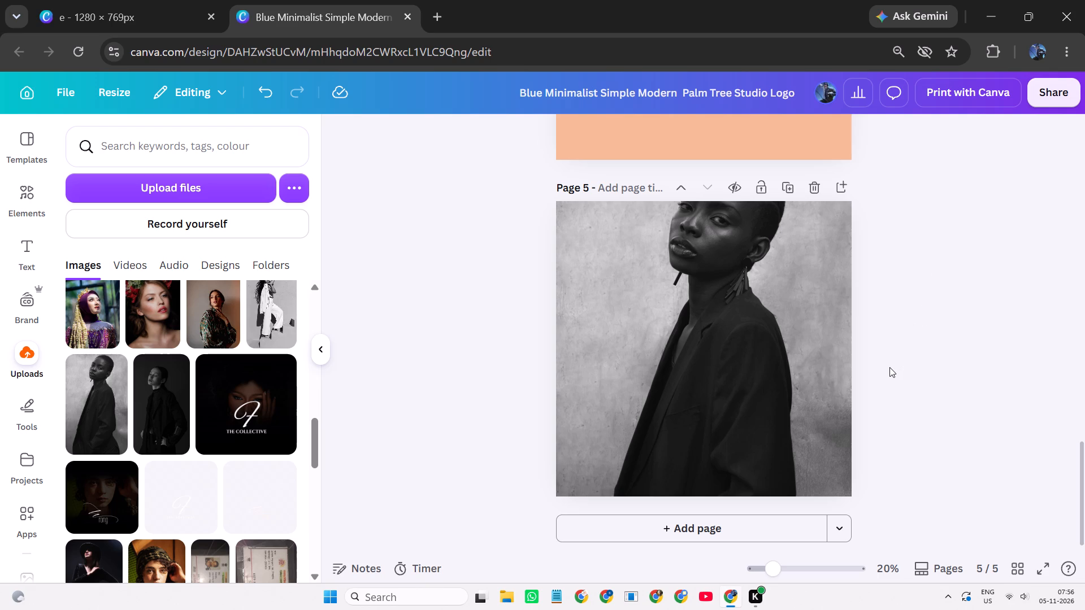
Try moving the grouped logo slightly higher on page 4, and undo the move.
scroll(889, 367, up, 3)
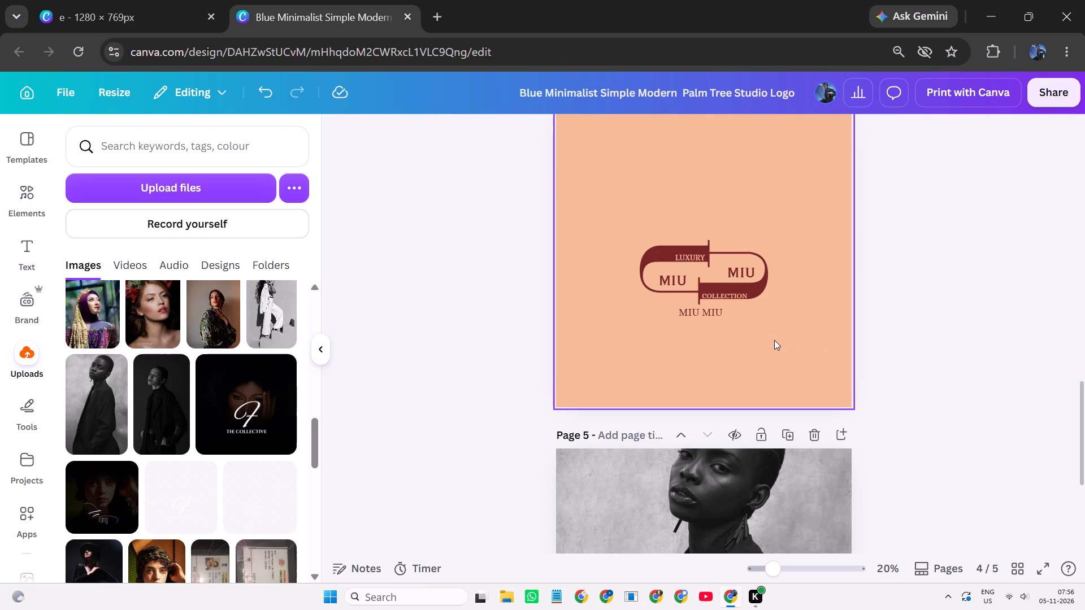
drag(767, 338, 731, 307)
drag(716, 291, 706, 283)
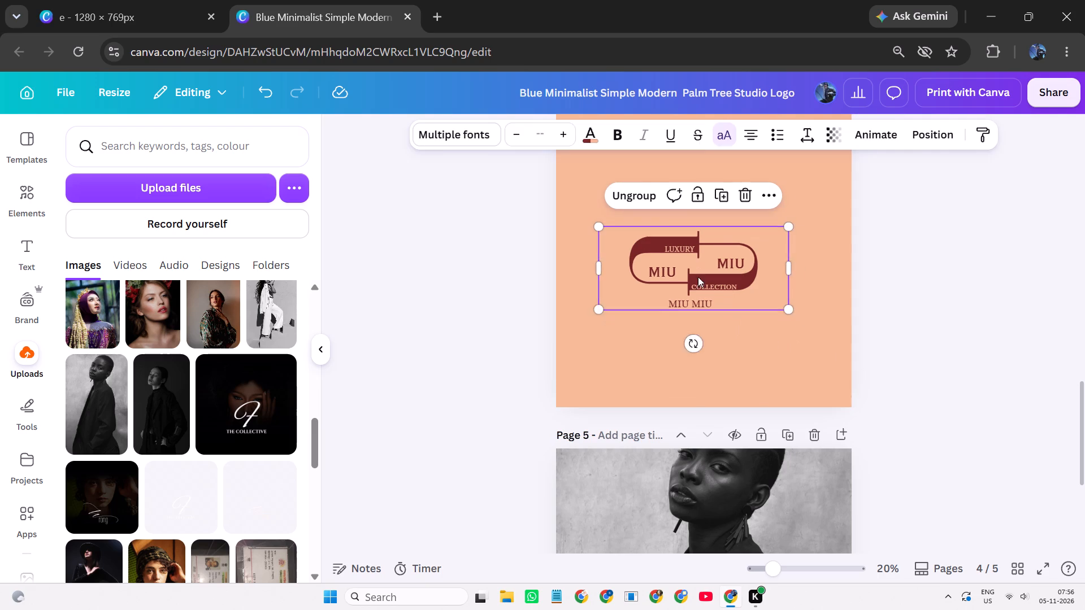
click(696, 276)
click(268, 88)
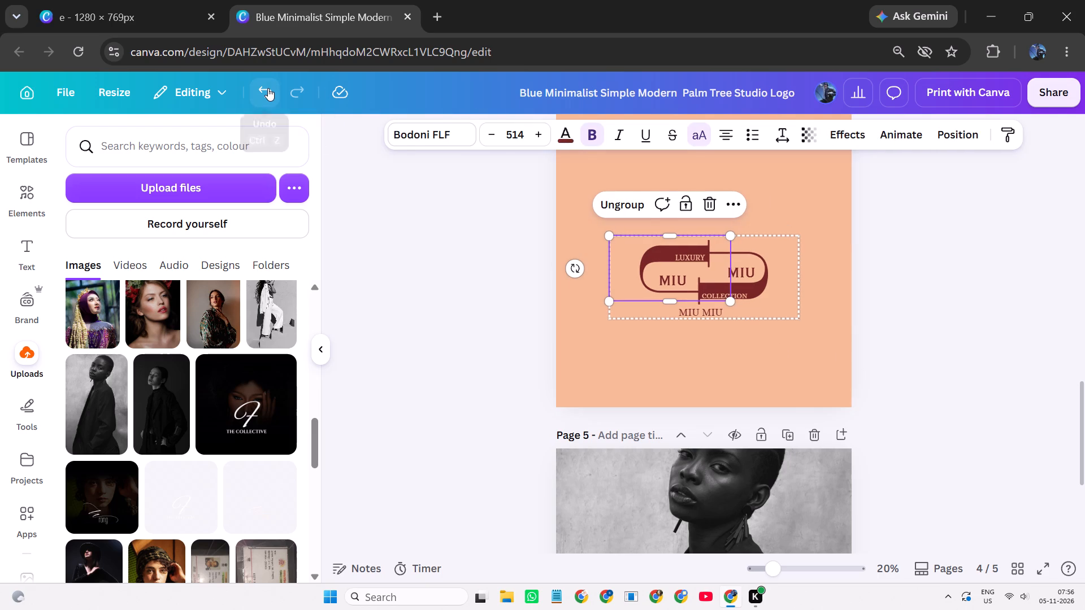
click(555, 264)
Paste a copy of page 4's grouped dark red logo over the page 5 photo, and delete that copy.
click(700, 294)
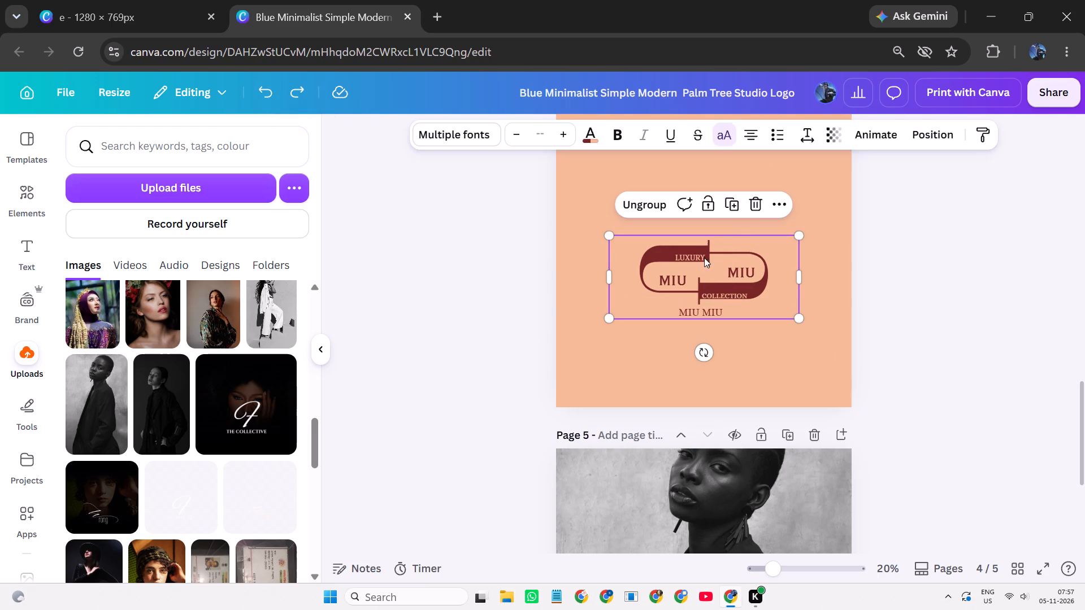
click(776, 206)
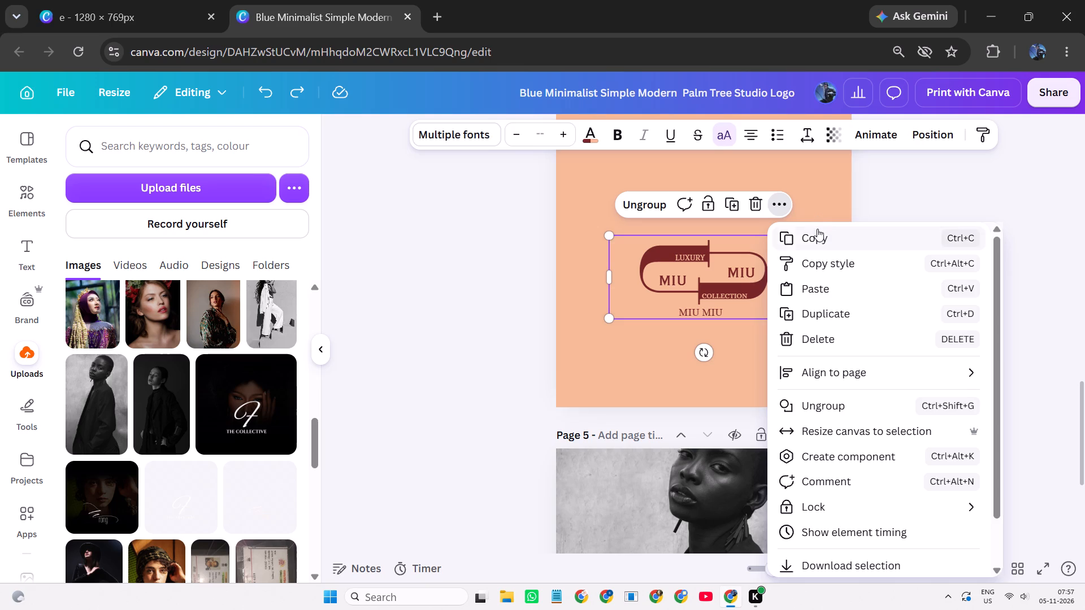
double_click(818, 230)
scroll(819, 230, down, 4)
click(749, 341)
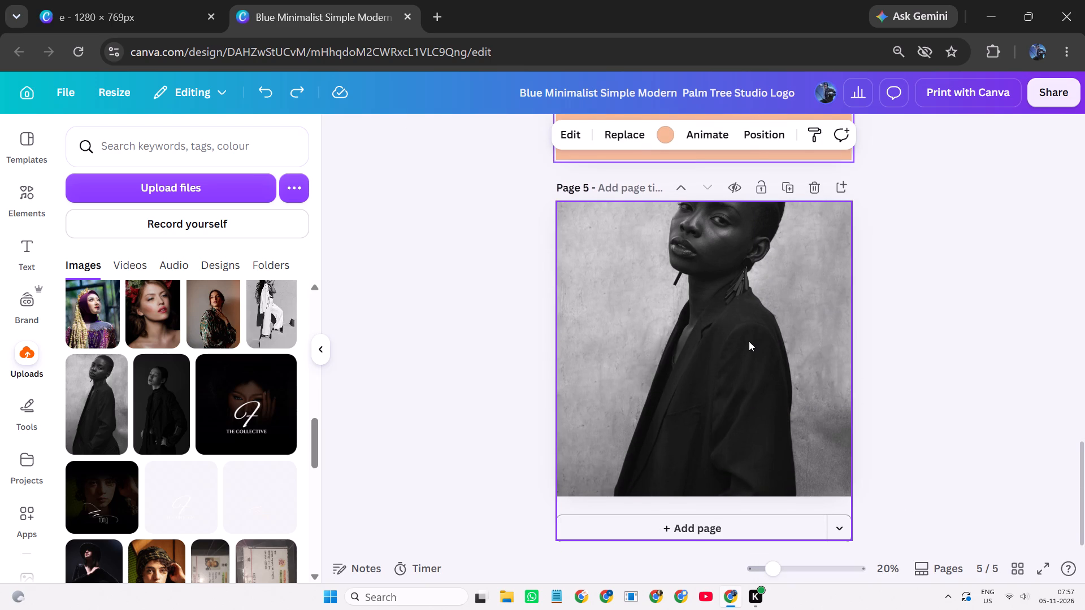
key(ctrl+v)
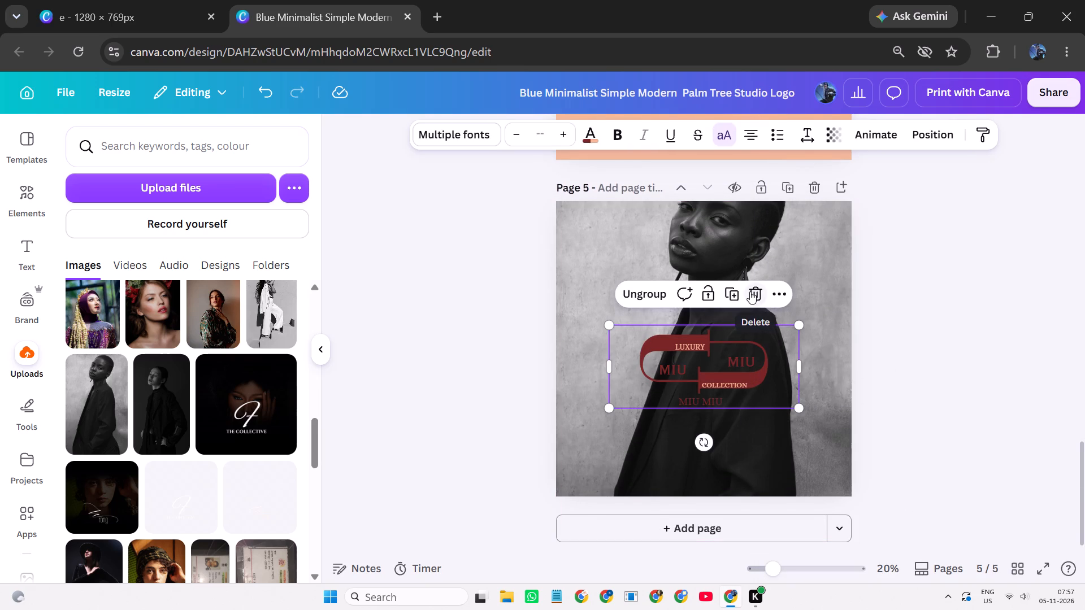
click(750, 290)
Add a grey rectangle to page 5 and enlarge it to cover the whole photo.
click(669, 329)
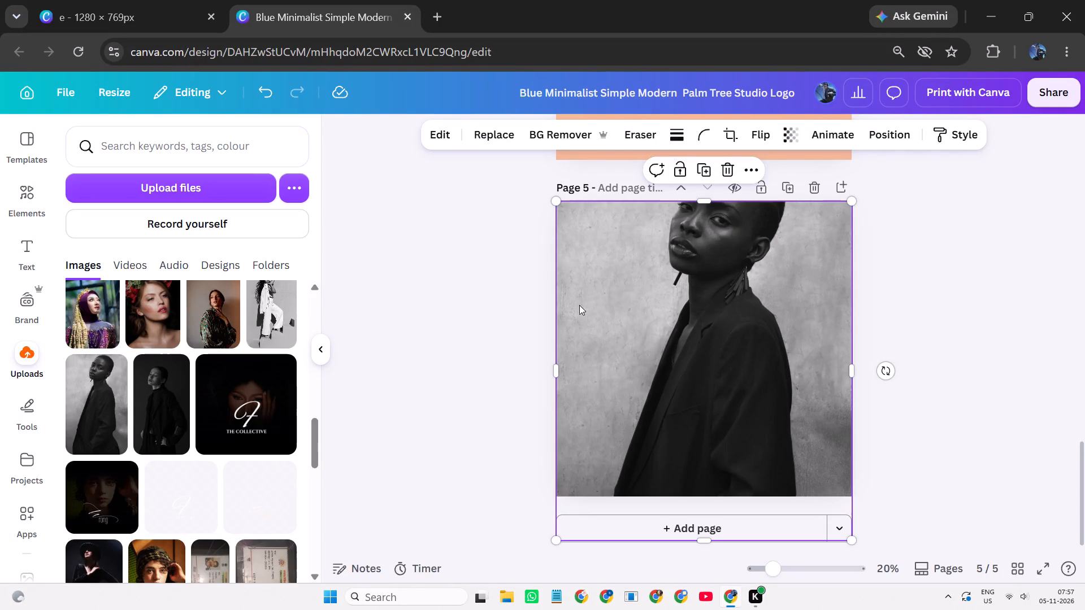
key(r)
click(821, 439)
drag(718, 326, 584, 189)
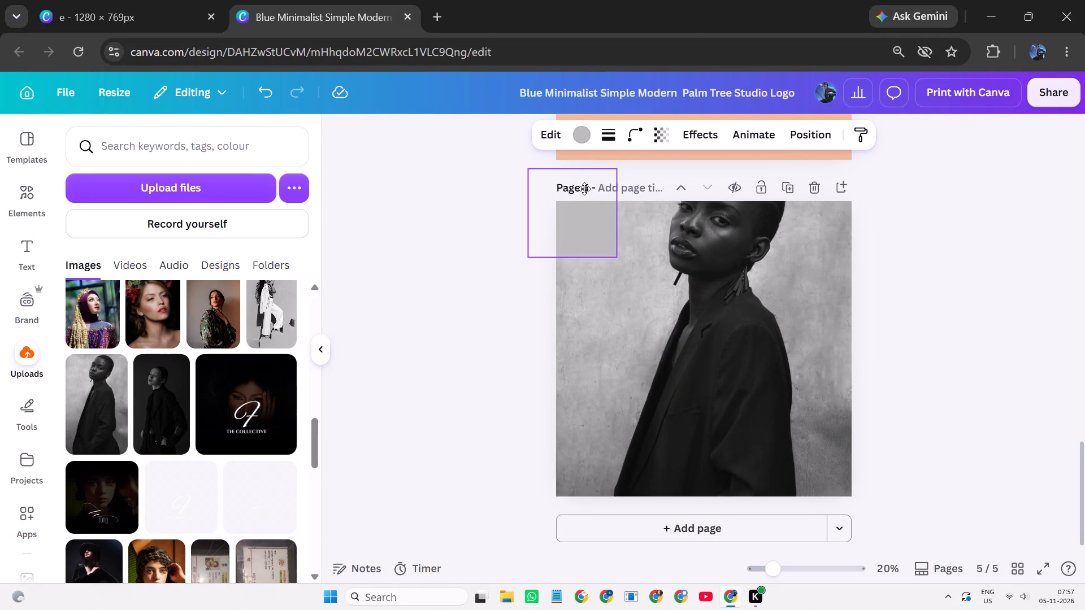
drag(584, 189, 591, 206)
drag(626, 275, 809, 311)
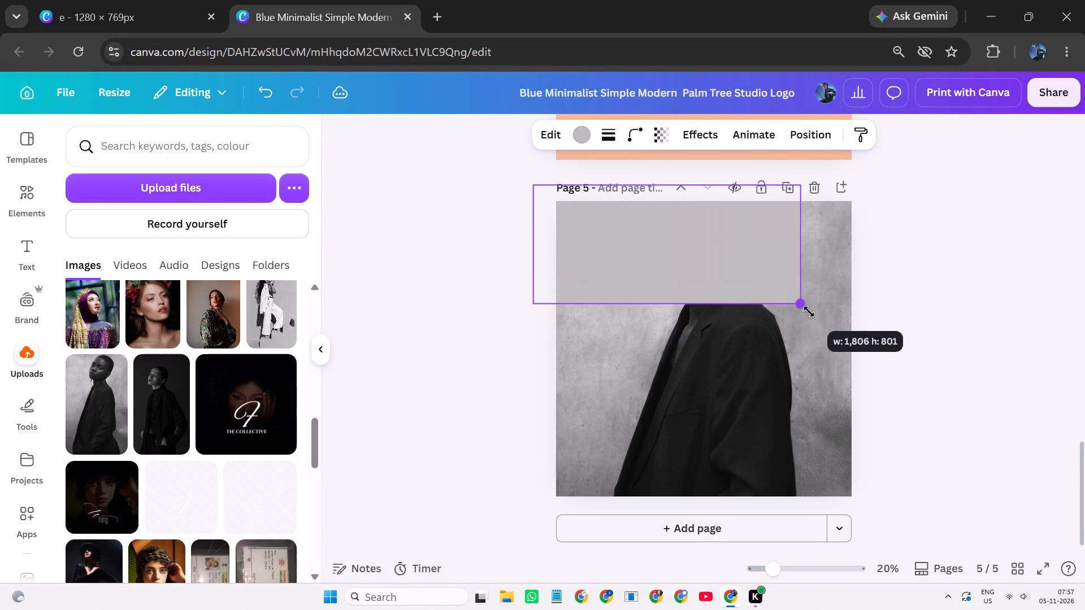
drag(809, 311, 878, 510)
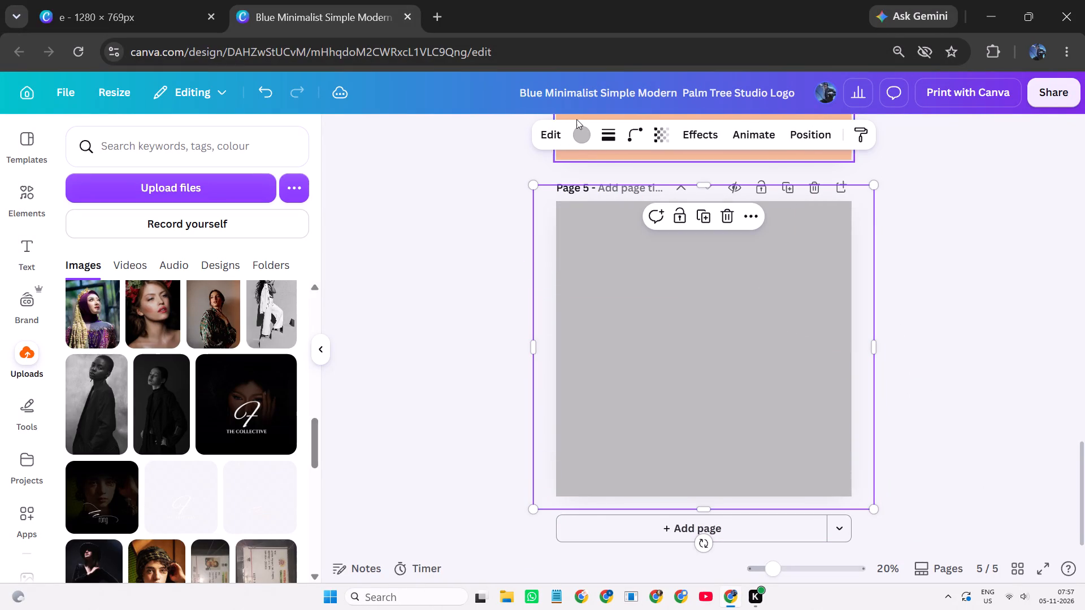
Make the grey rectangle on page 5 semi-transparent so the photo shows through it.
click(580, 131)
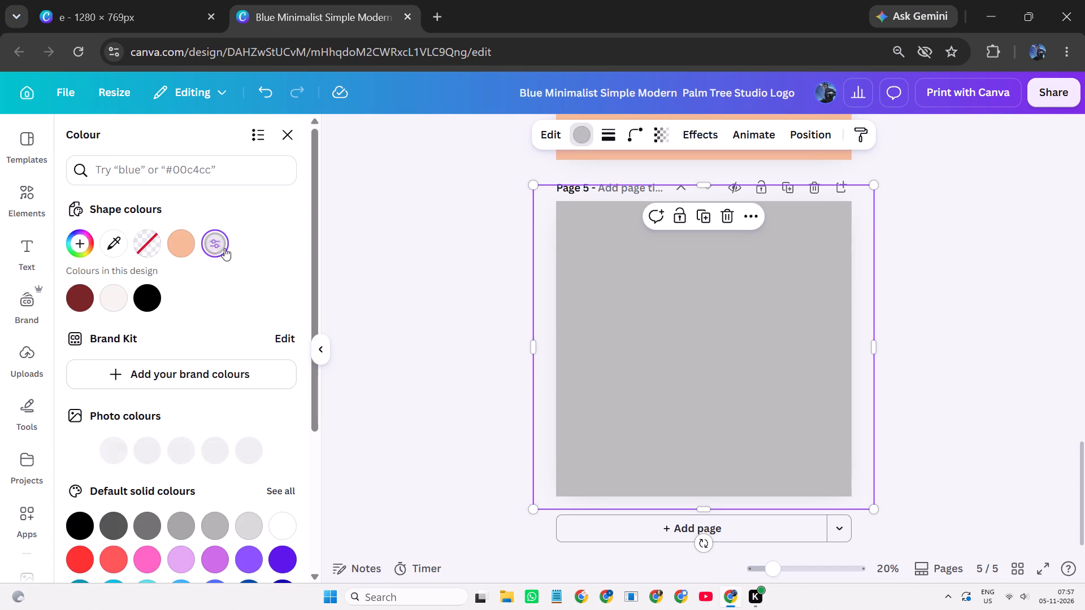
click(652, 136)
drag(662, 188, 659, 199)
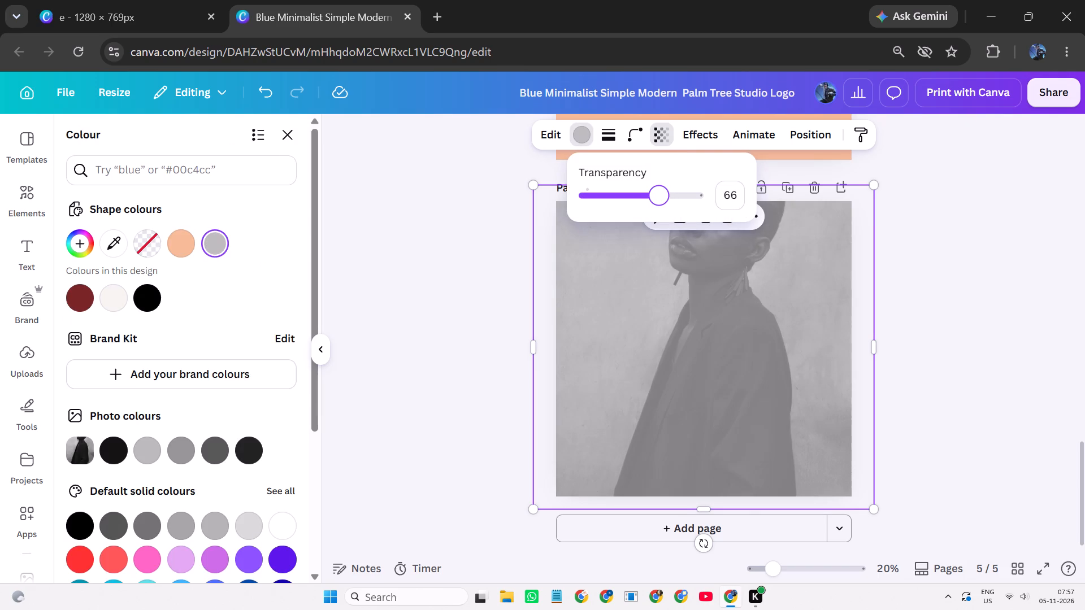
drag(659, 199, 652, 210)
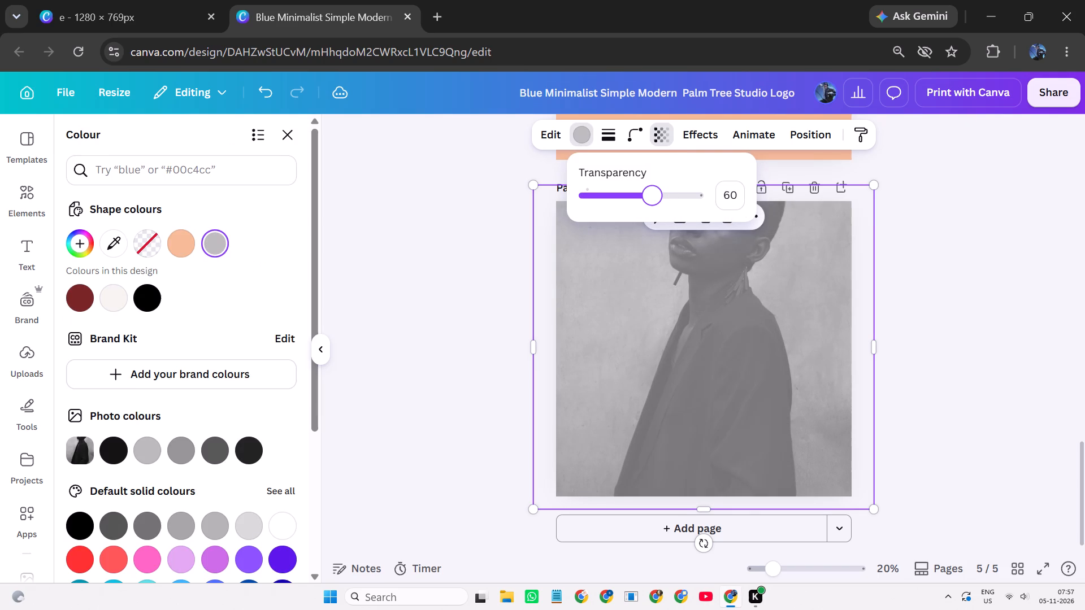
drag(652, 210, 640, 218)
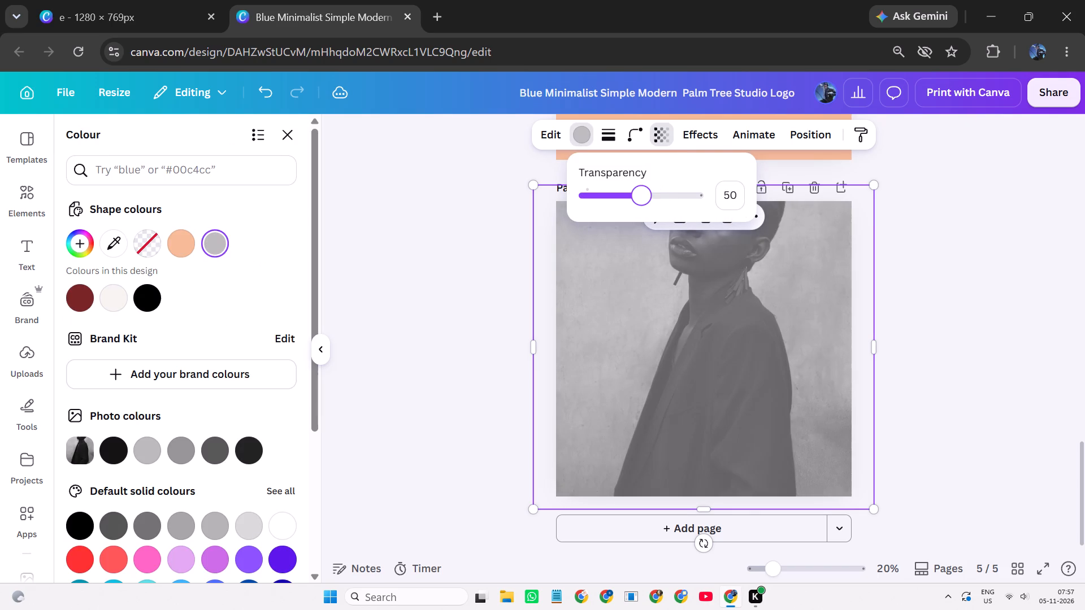
drag(640, 218, 658, 226)
double_click(912, 344)
Duplicate page 4 with its grouped pill logo, placing the copy directly after it.
scroll(912, 344, up, 2)
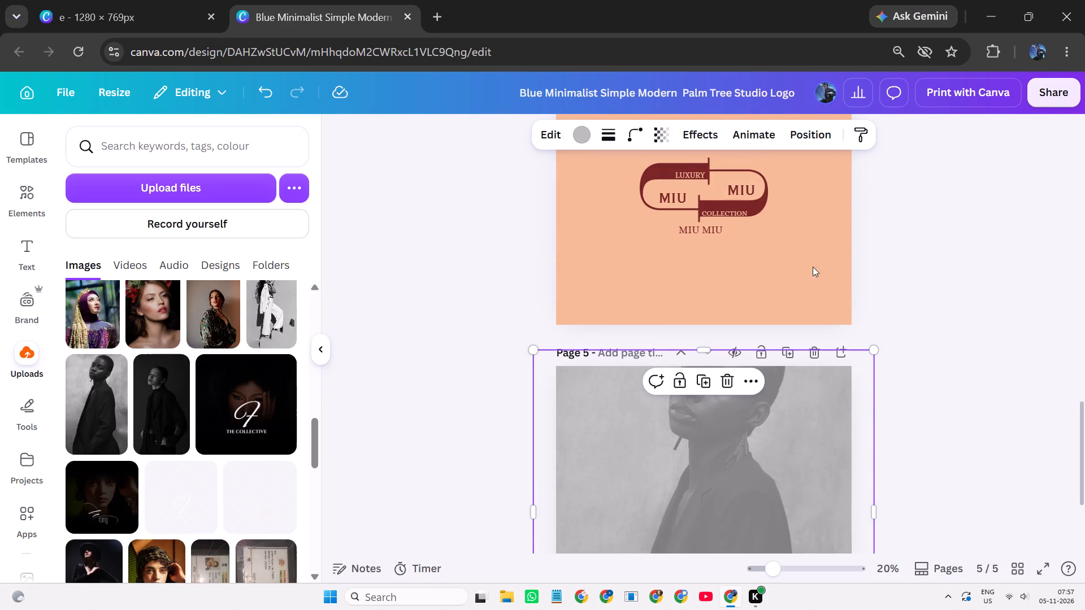
click(747, 205)
scroll(772, 206, up, 3)
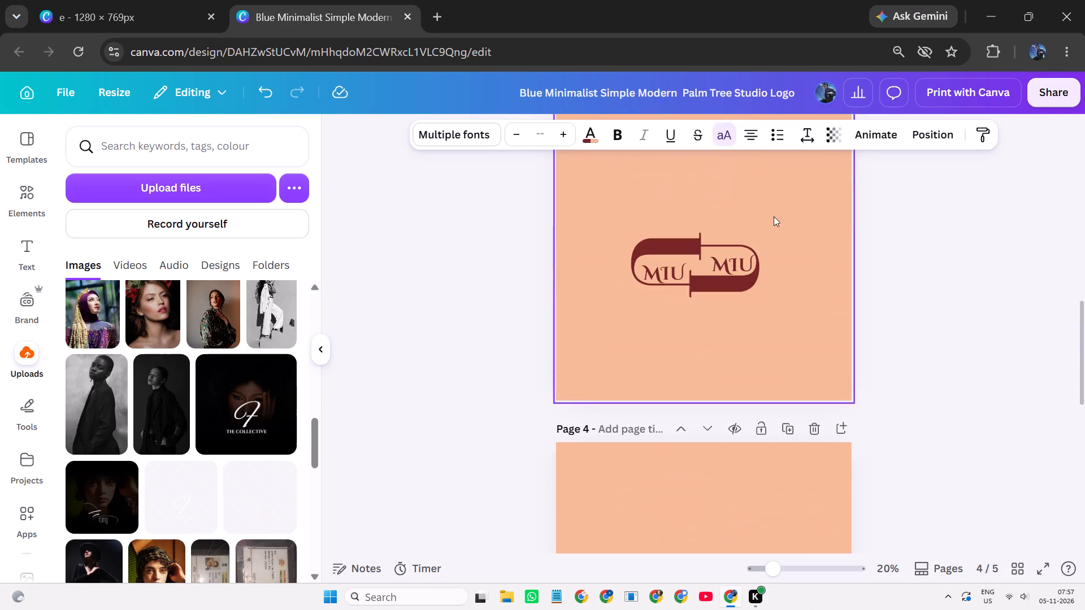
scroll(777, 248, down, 3)
scroll(777, 249, up, 2)
click(780, 260)
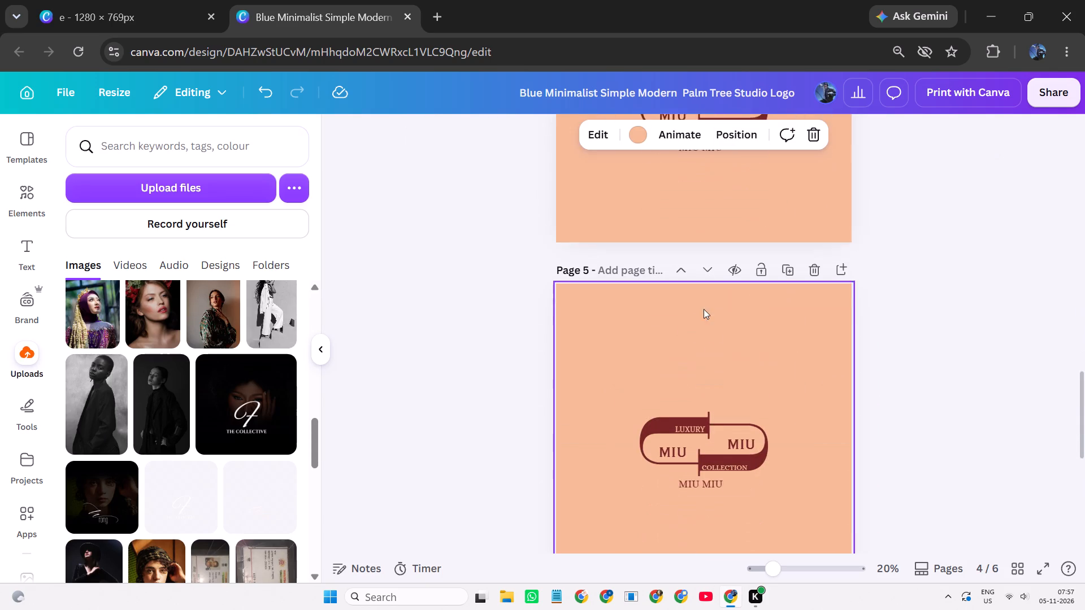
Recolour the whole grouped logo on the duplicated page 5 to white, #FFFFFF.
click(714, 367)
scroll(715, 367, down, 2)
click(704, 271)
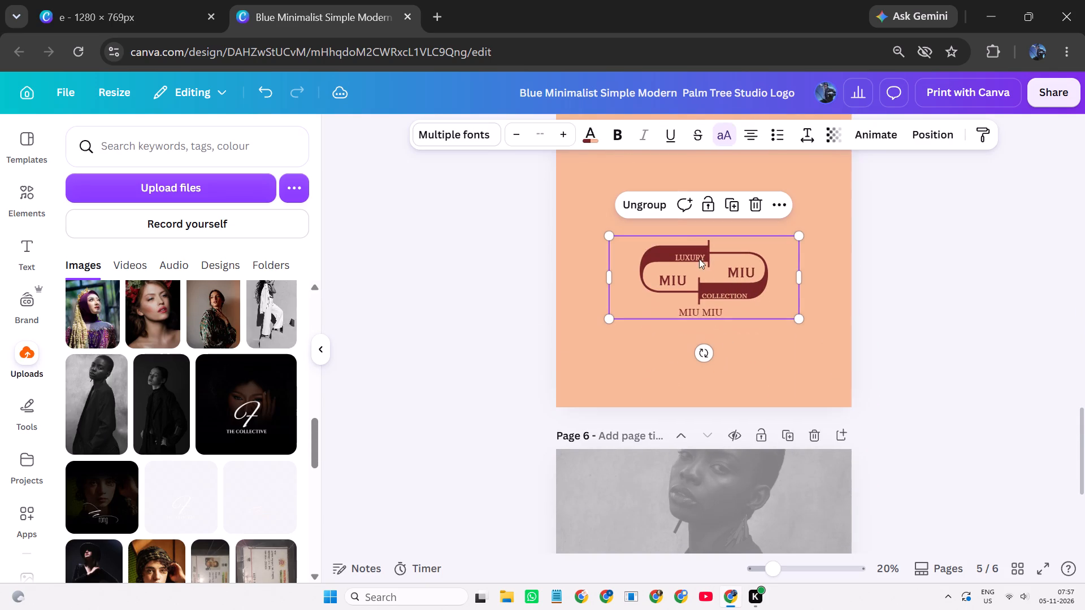
click(593, 136)
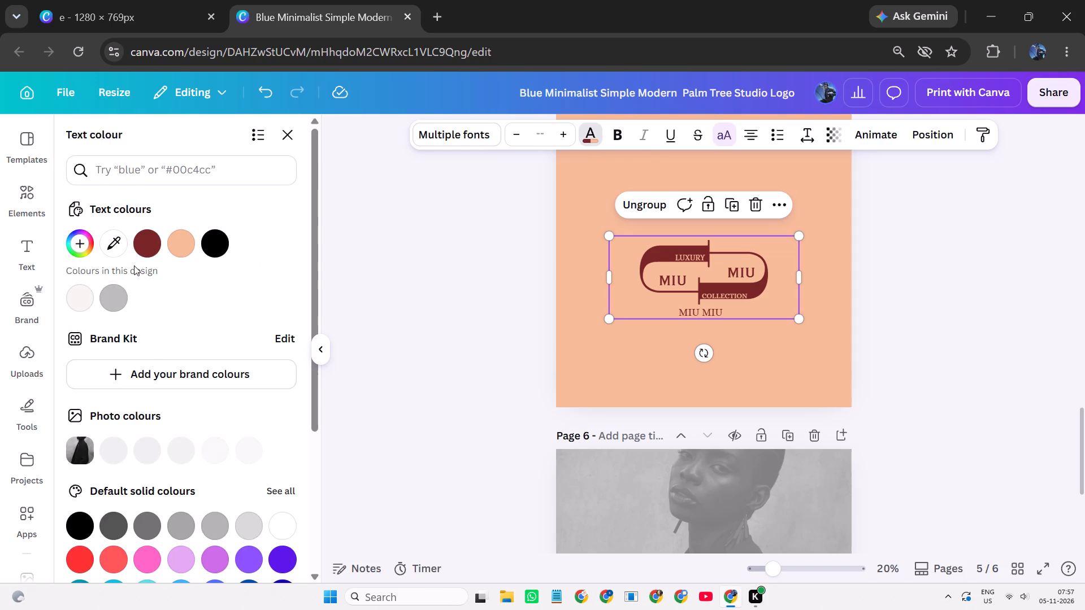
click(83, 238)
drag(192, 352, 127, 271)
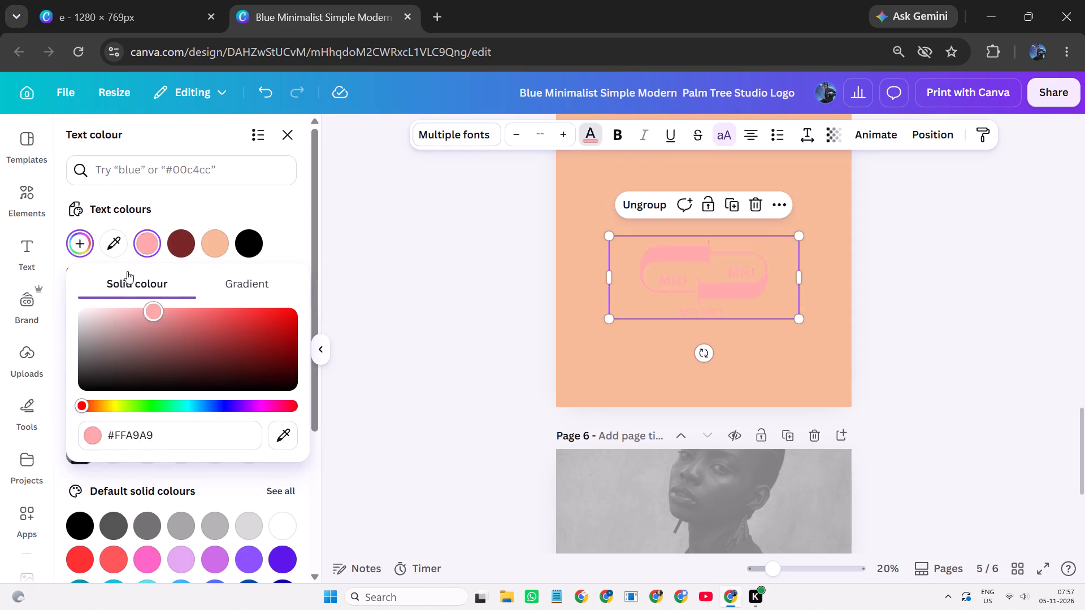
drag(127, 271, 115, 250)
drag(176, 325, 163, 310)
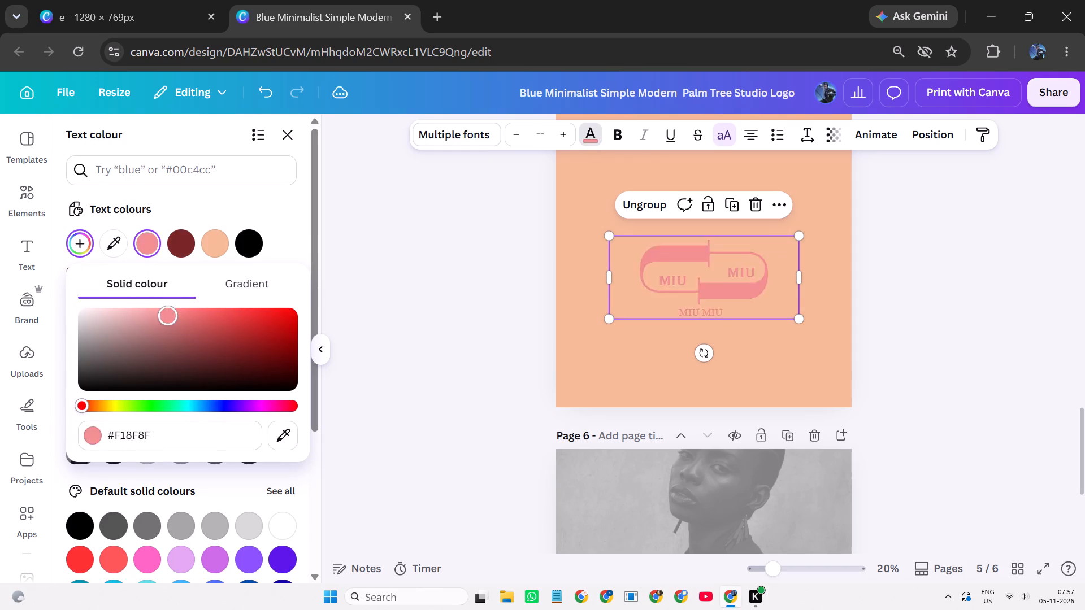
drag(163, 310, 0, 268)
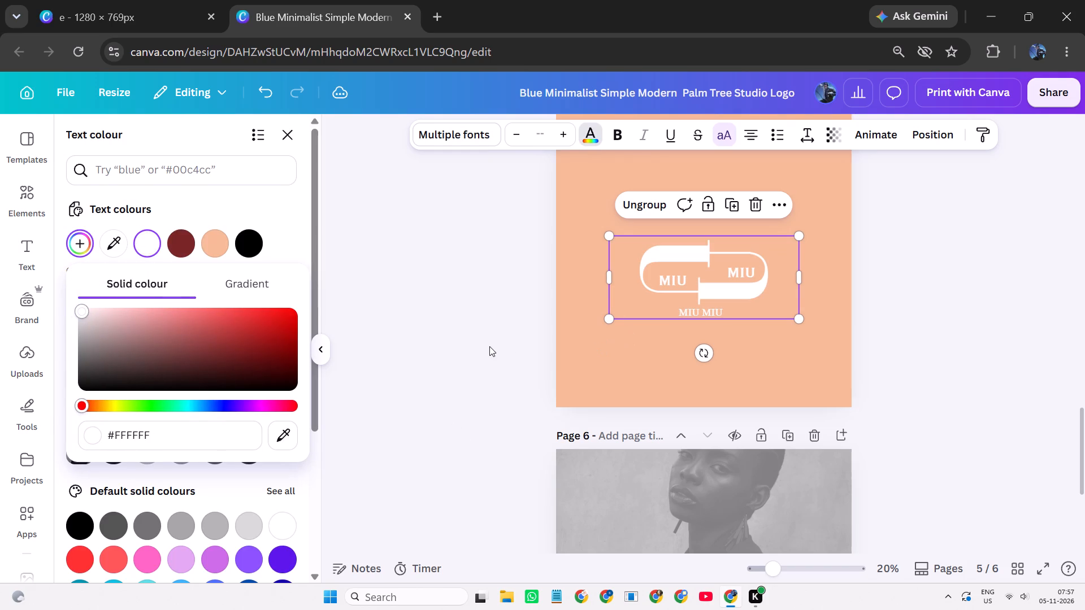
click(489, 346)
Copy the white grouped logo from page 5 onto the grey-overlaid photo on page 6.
scroll(939, 252, up, 1)
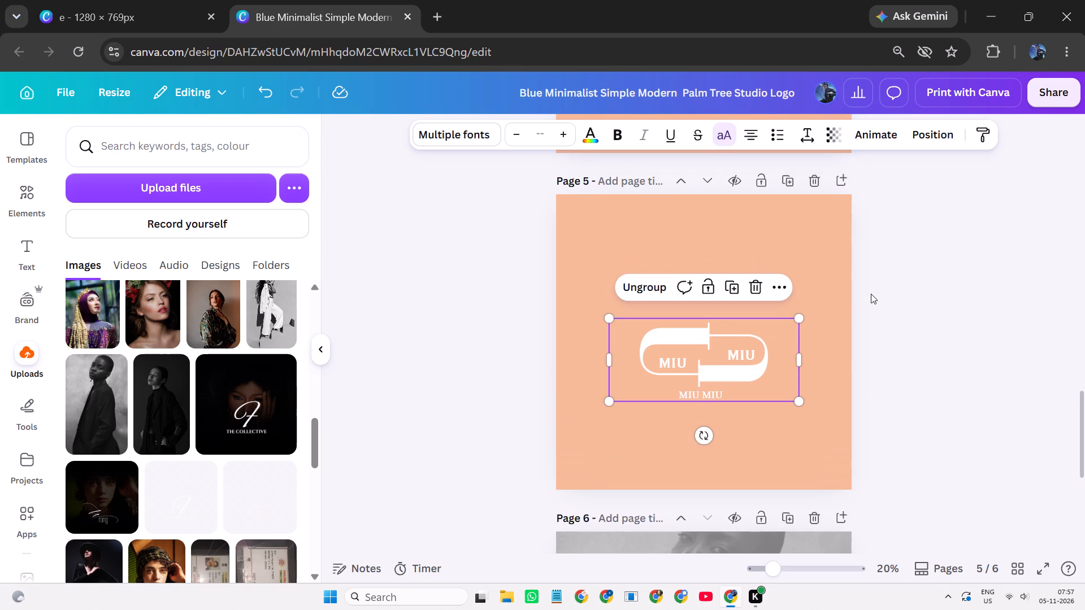
click(777, 282)
click(817, 321)
scroll(832, 302, down, 2)
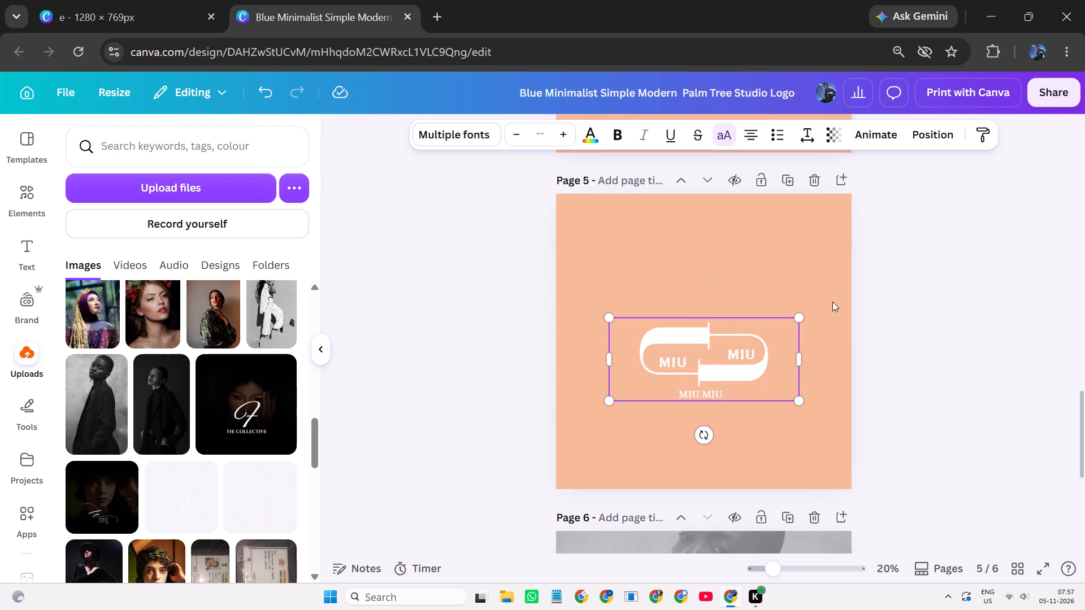
scroll(832, 302, down, 2)
click(781, 332)
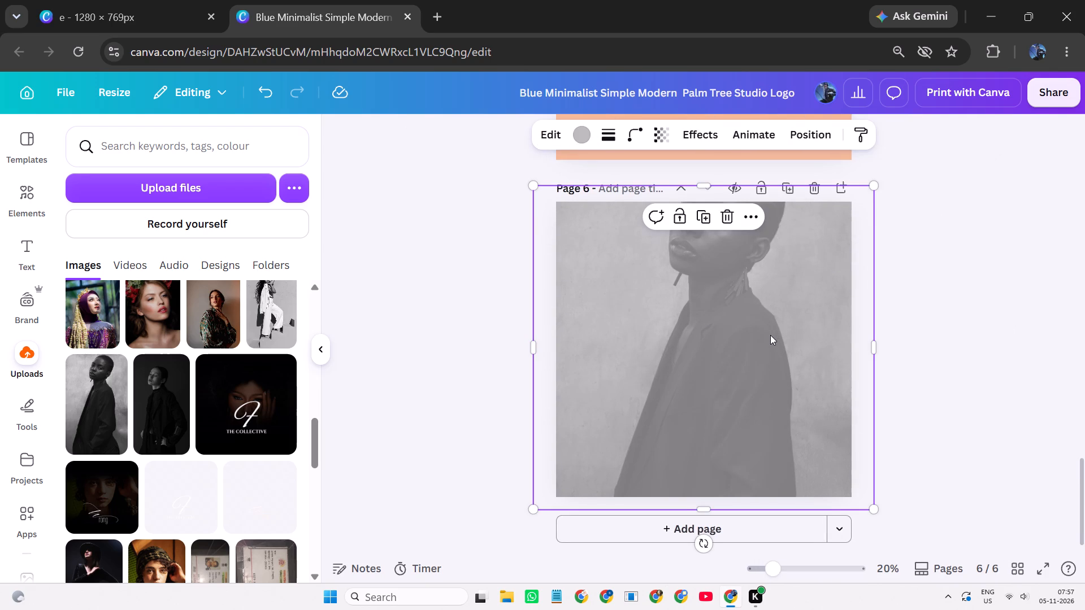
key(ctrl+v)
Enlarge the white logo on page 6 slightly and move it a little lower over the jacket.
click(970, 334)
click(751, 365)
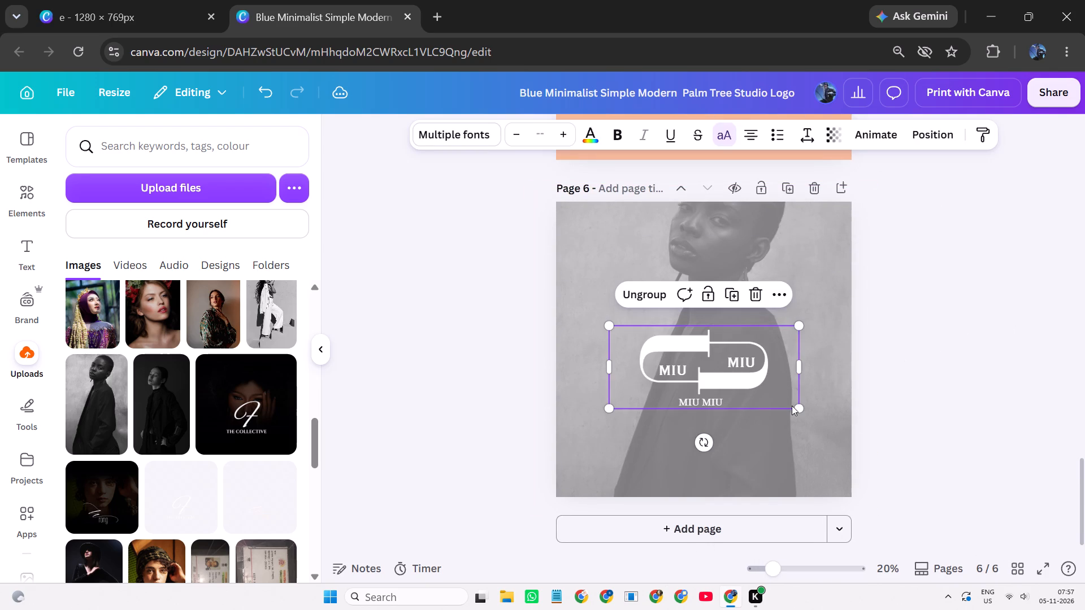
click(792, 406)
click(770, 402)
drag(797, 404, 814, 422)
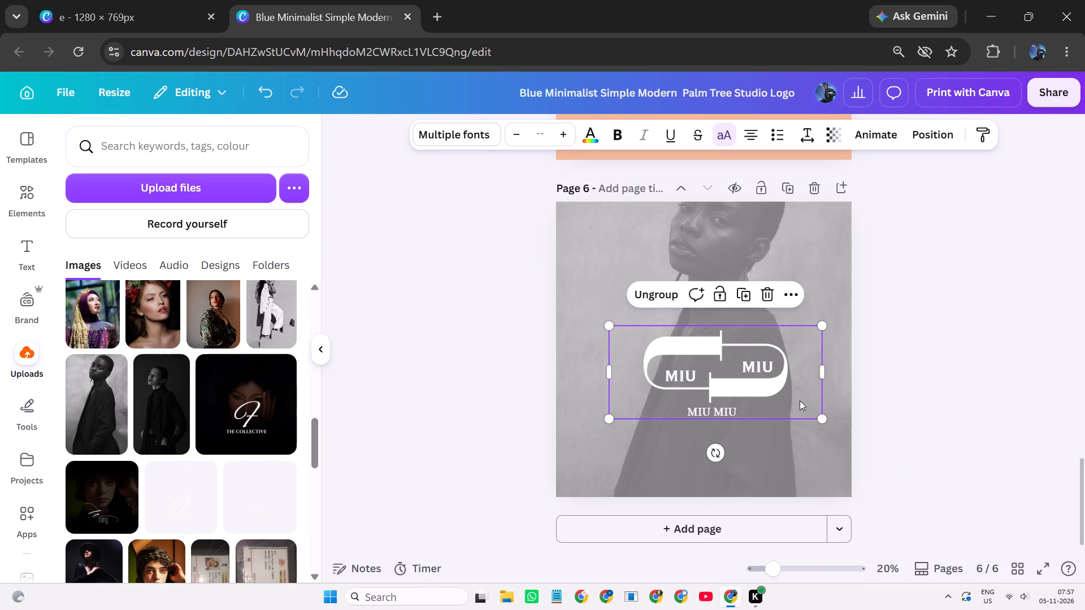
drag(795, 389, 789, 403)
click(931, 325)
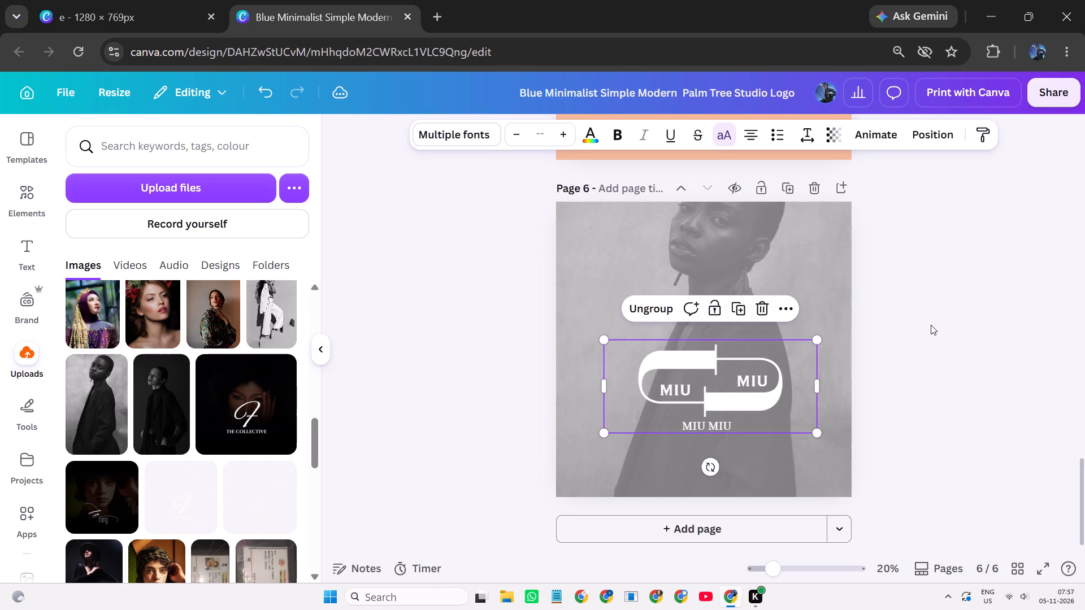
Add a new page after page 6.
scroll(932, 325, down, 2)
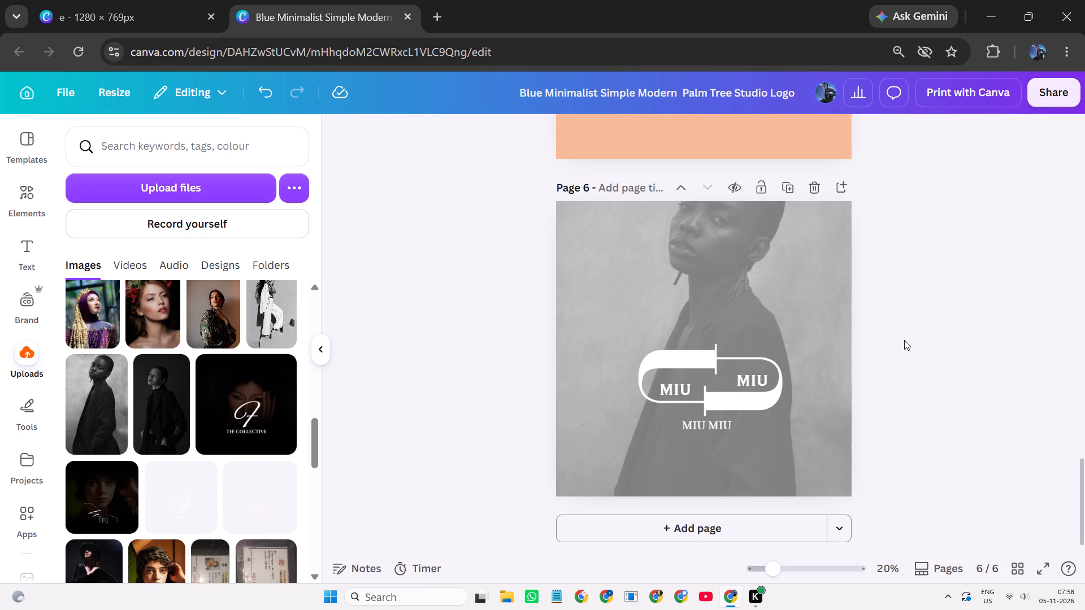
click(761, 524)
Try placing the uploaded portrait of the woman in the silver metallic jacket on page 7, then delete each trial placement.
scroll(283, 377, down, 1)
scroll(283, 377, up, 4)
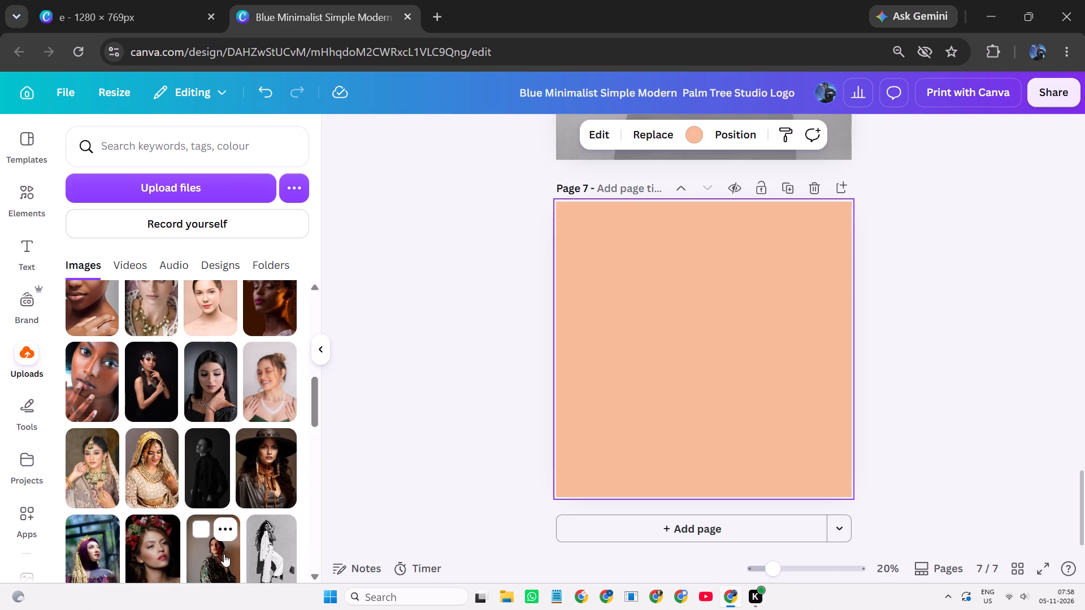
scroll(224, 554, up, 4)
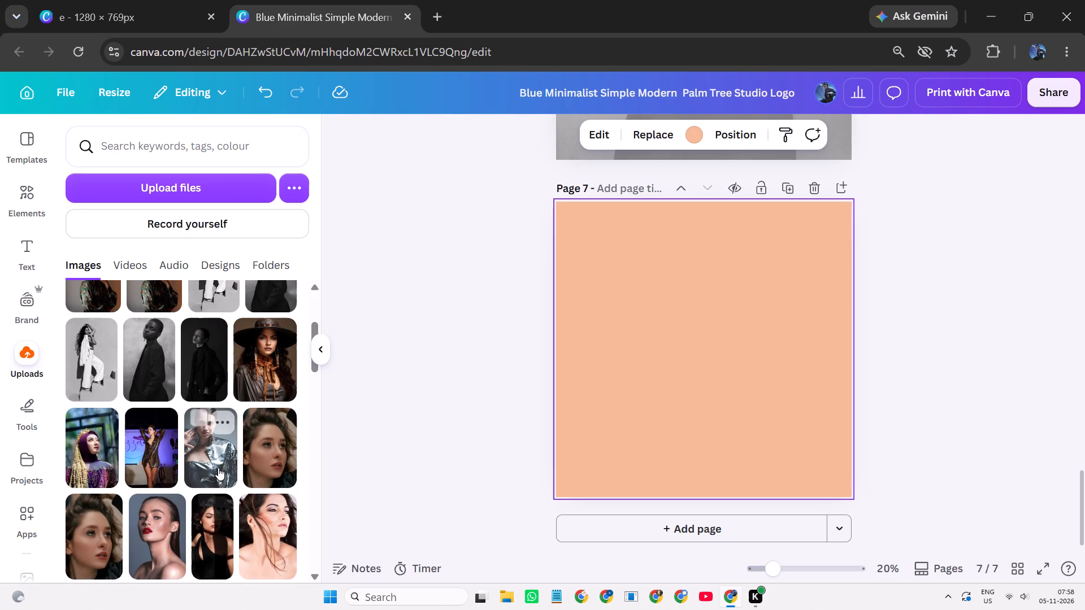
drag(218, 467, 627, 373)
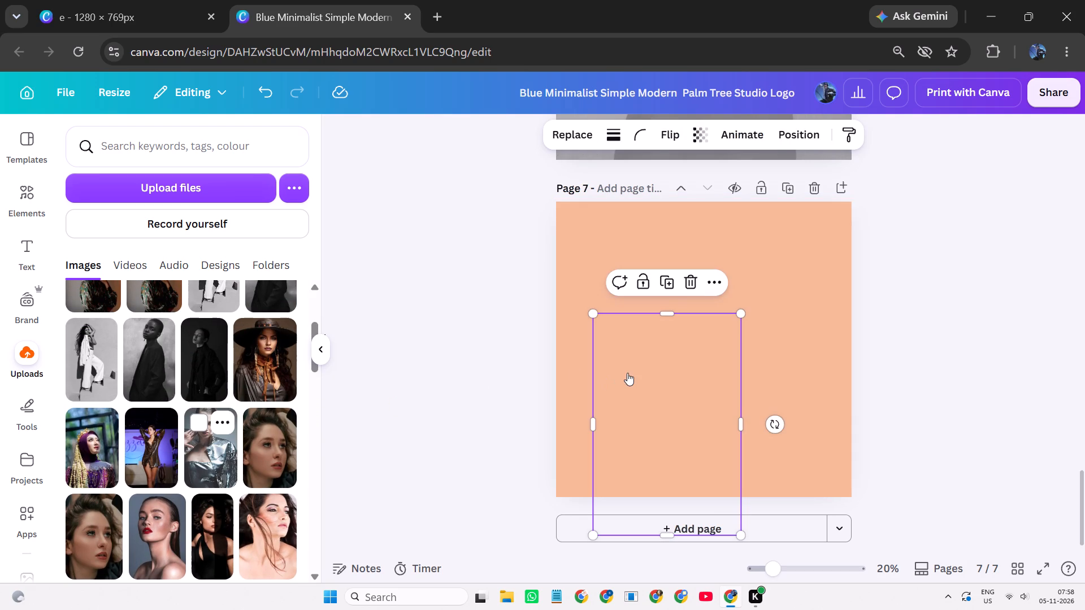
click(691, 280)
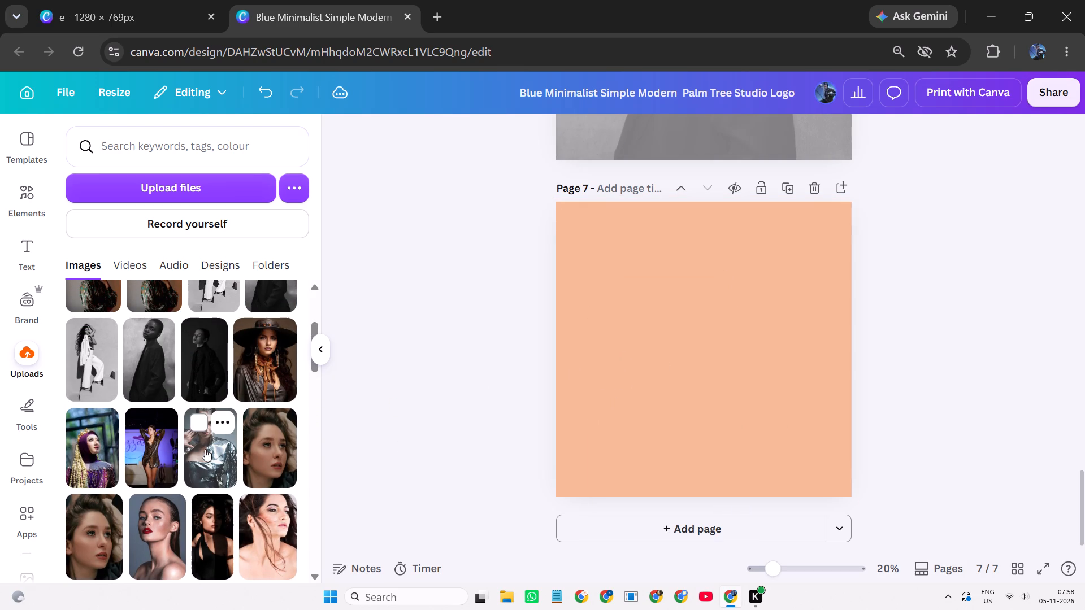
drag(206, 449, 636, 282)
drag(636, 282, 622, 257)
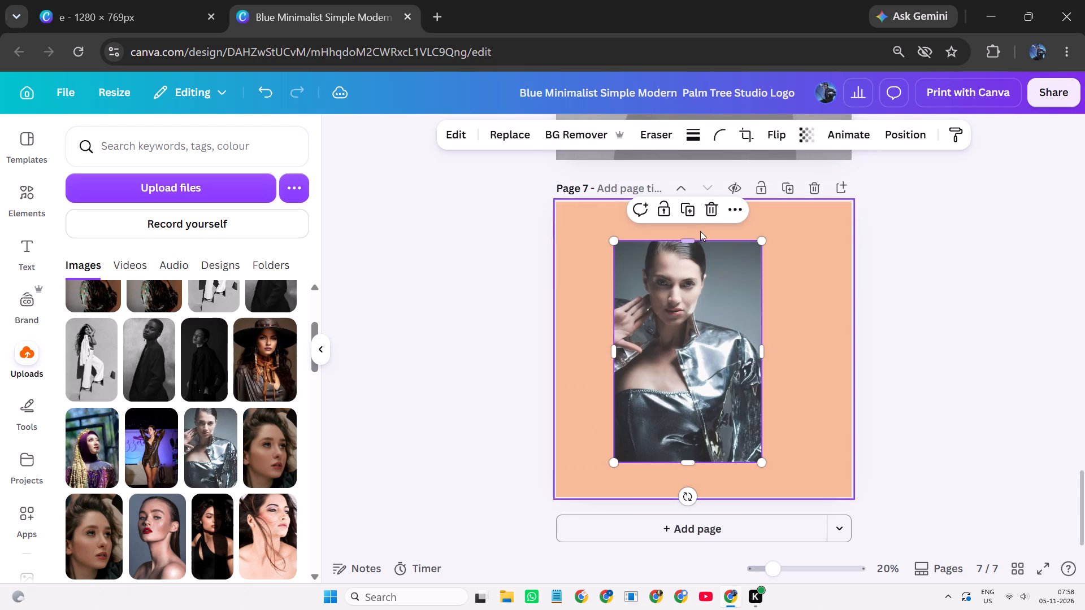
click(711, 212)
Fill page 7's background with the uploaded portrait of the woman in the silver metallic jacket.
drag(206, 462, 414, 256)
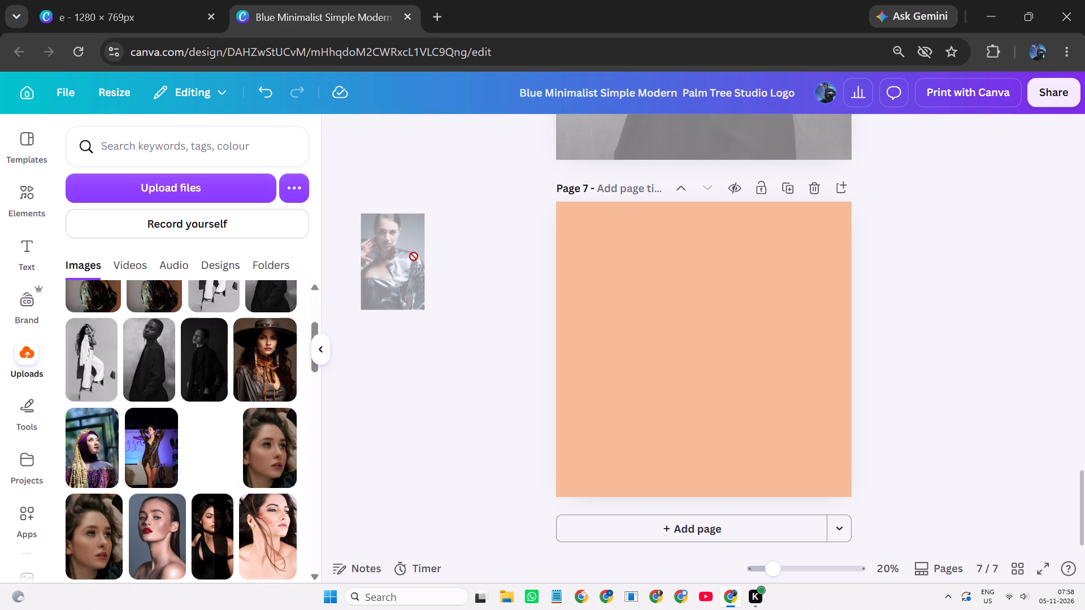
drag(414, 256, 570, 265)
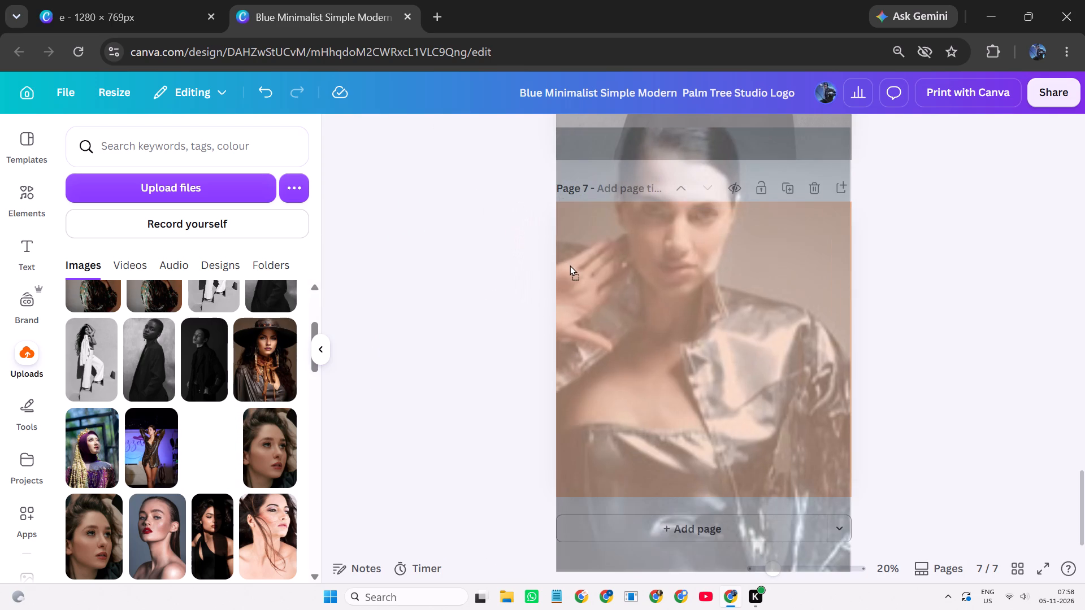
drag(570, 265, 572, 265)
click(930, 348)
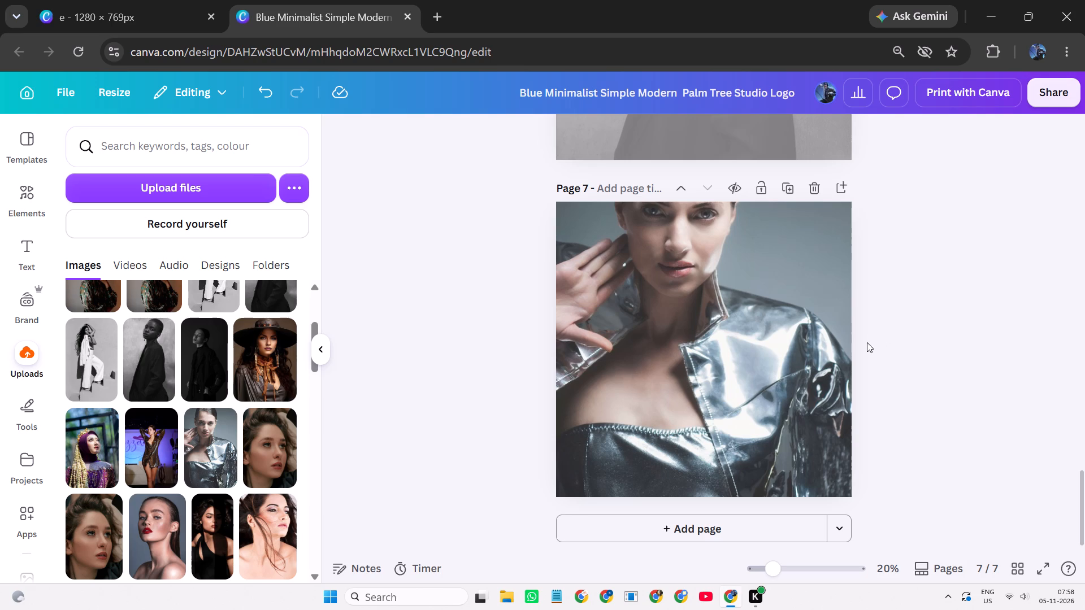
Add a rectangle shape on page 7 and enlarge it past the page edges so it covers the whole photo.
key(r)
click(830, 361)
drag(718, 332, 570, 220)
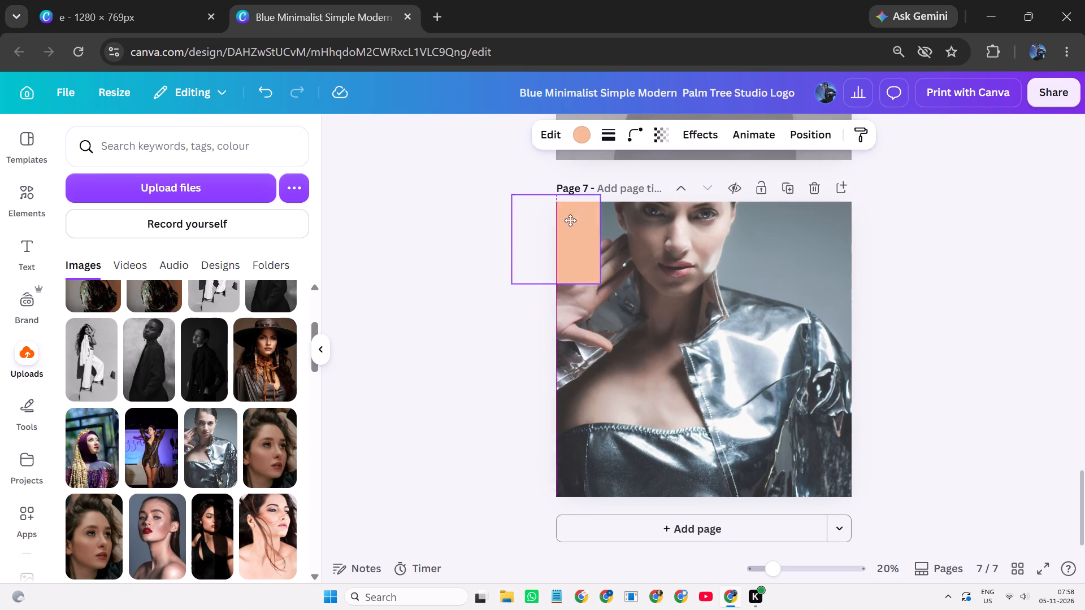
drag(570, 220, 578, 217)
drag(609, 271, 610, 271)
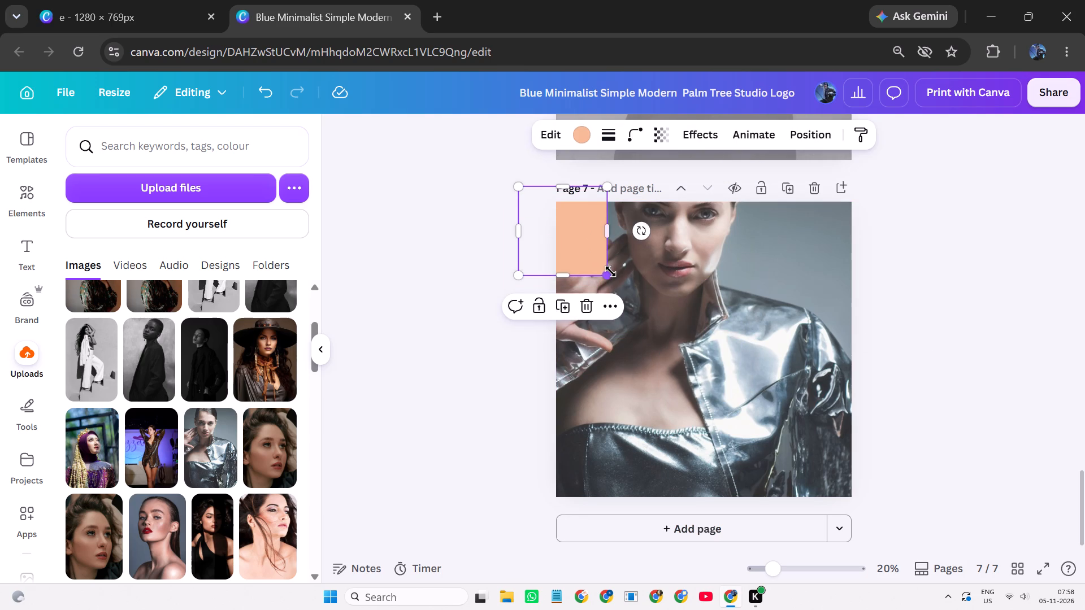
drag(610, 271, 861, 500)
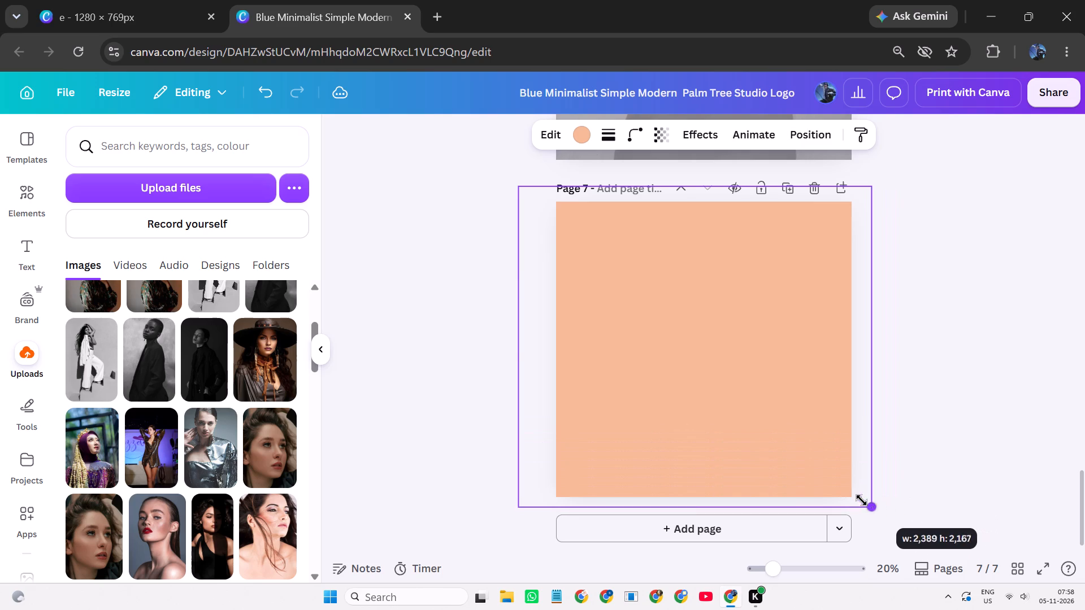
drag(861, 500, 861, 500)
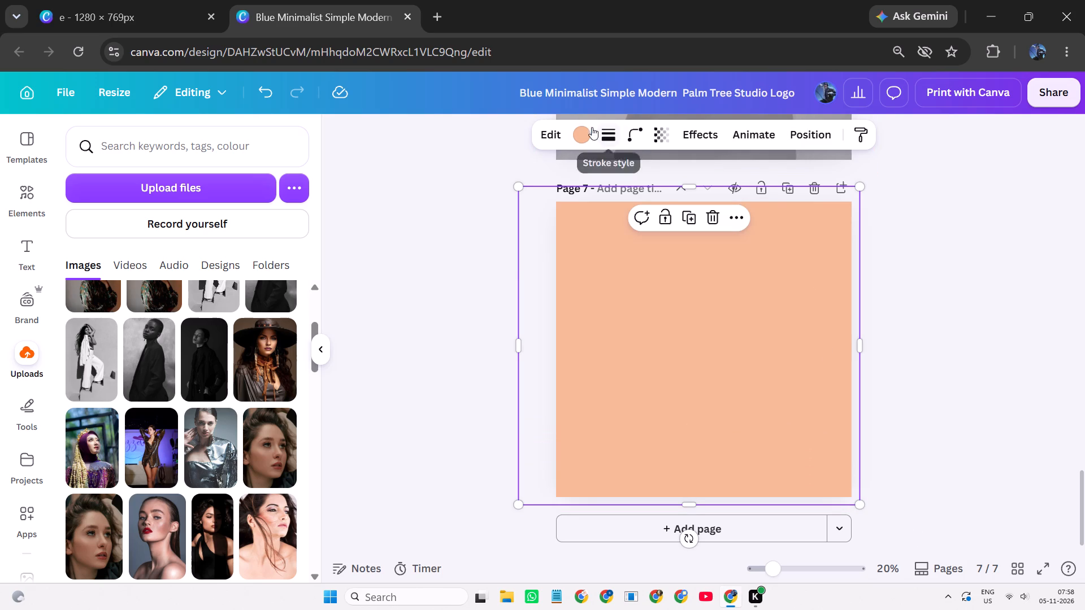
Colour the covering shape on page 7 black and set its transparency to 81.
click(586, 133)
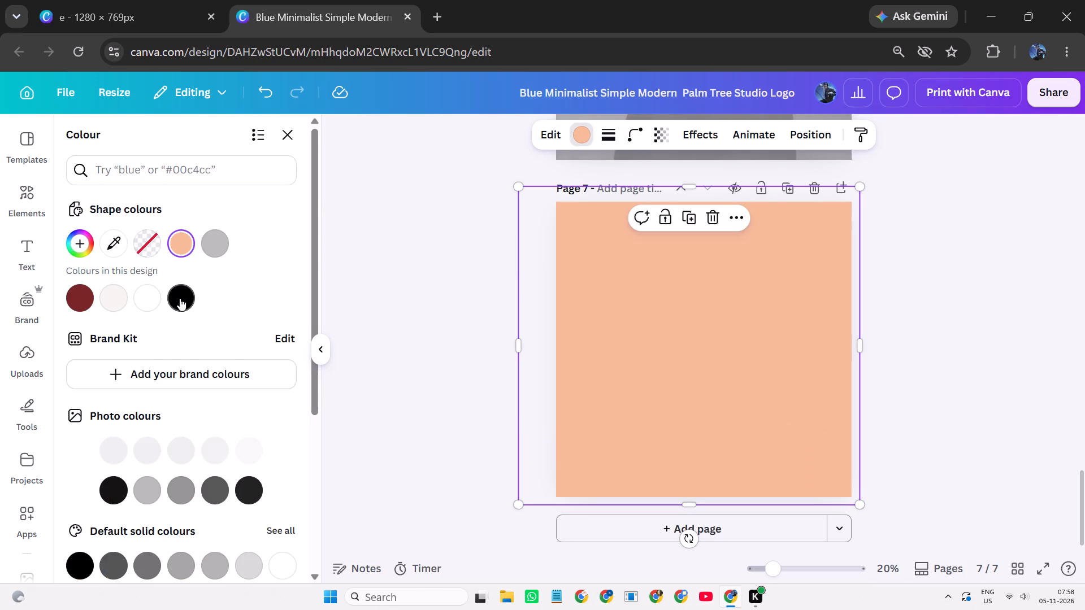
click(180, 298)
click(661, 137)
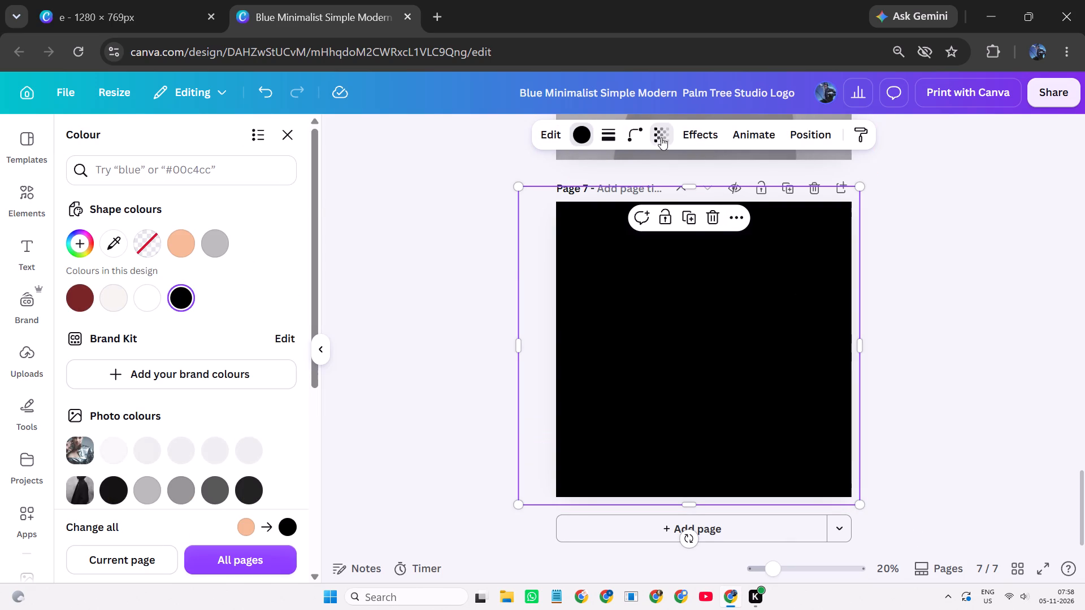
double_click(681, 204)
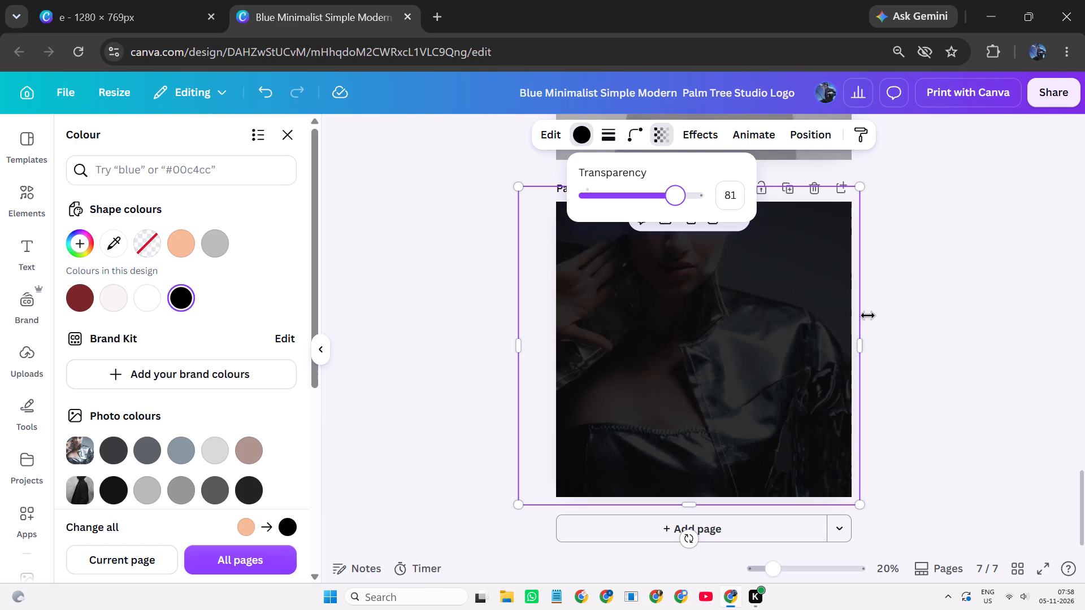
click(944, 315)
click(945, 318)
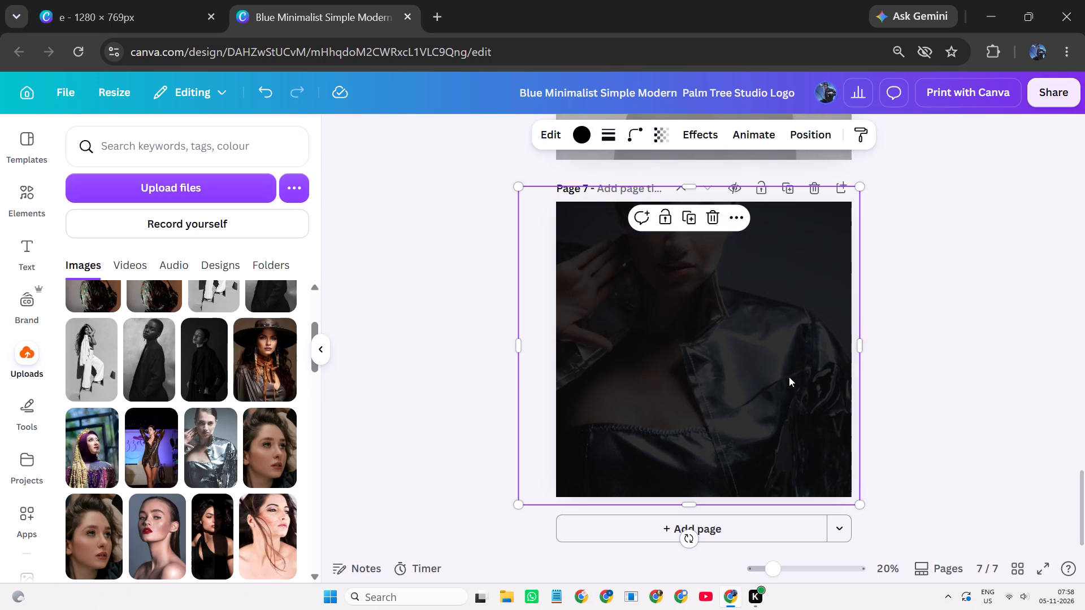
Paste the copied white MIU MIU logo over the darkened photo on page 7.
key(ctrl+v)
click(779, 461)
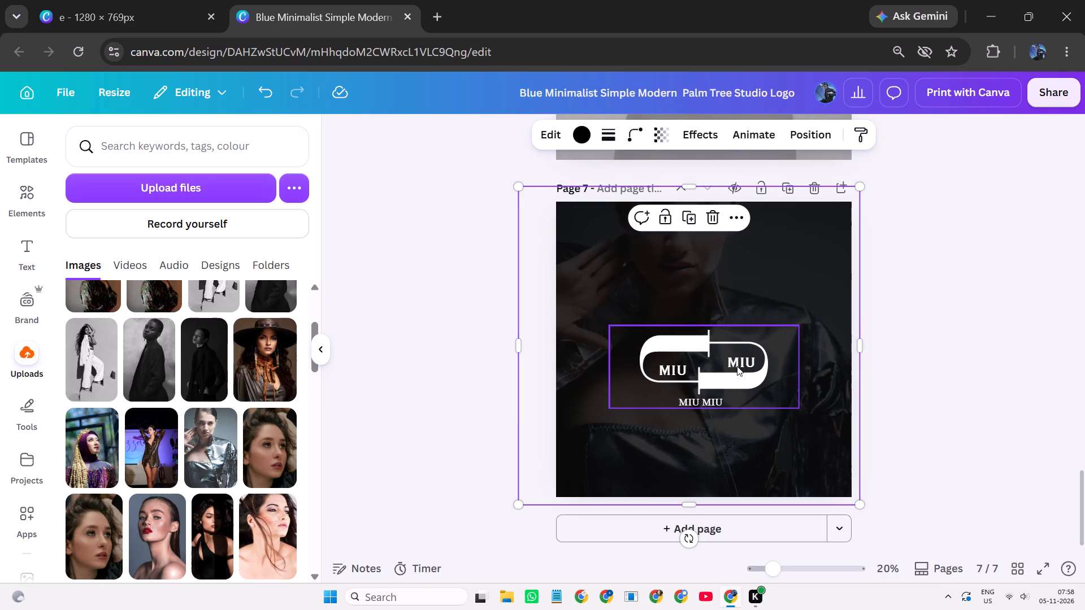
click(737, 366)
click(938, 319)
Recolour the grey overlay shape on page 6 to black, matching page 7.
scroll(938, 319, up, 3)
scroll(938, 319, down, 1)
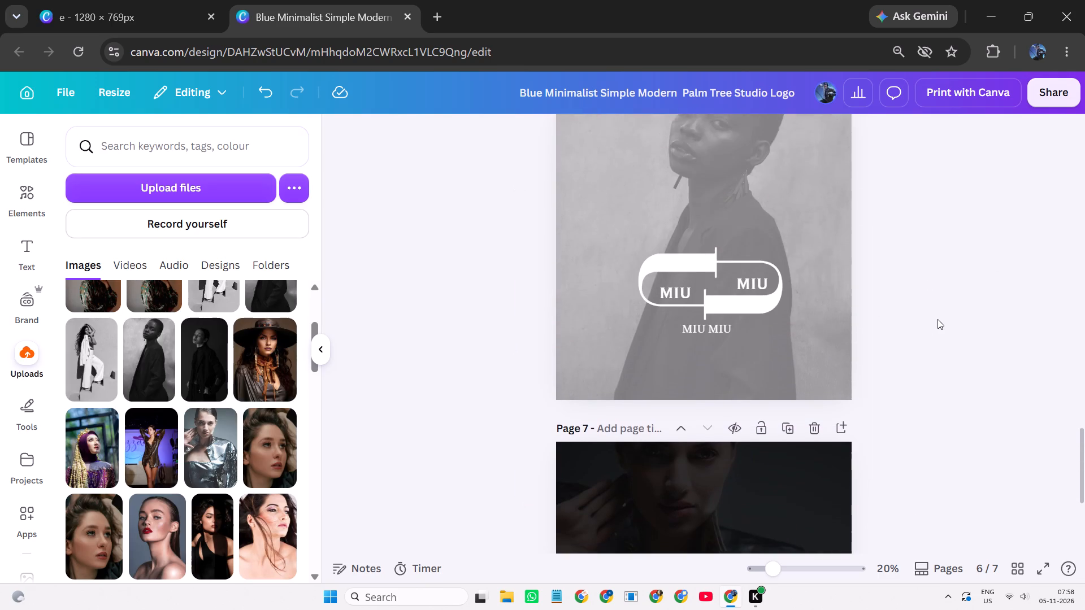
scroll(938, 319, down, 1)
scroll(938, 319, up, 3)
drag(793, 275, 787, 274)
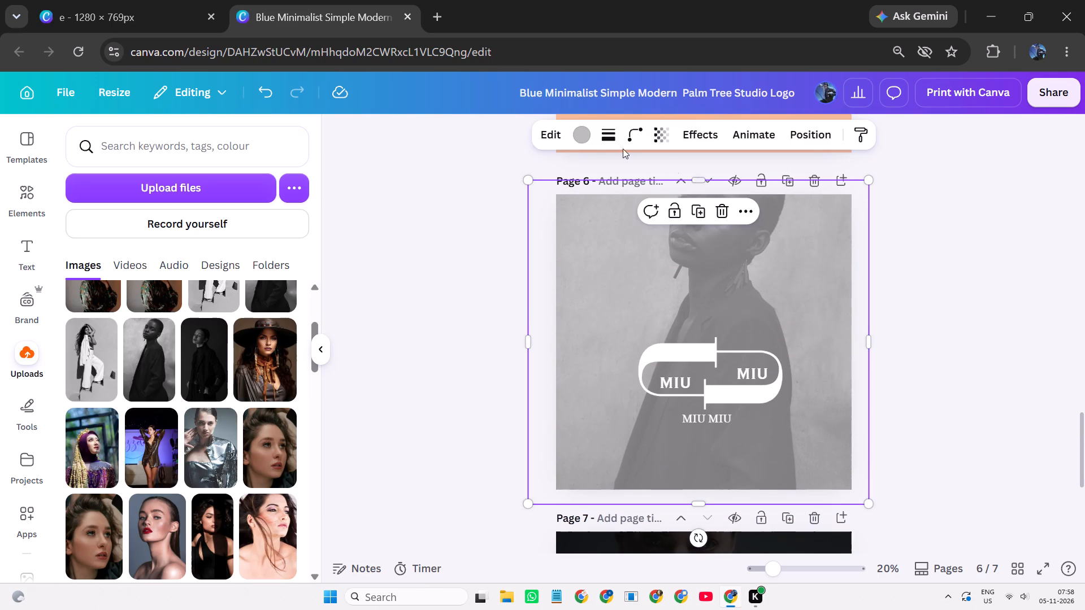
click(589, 125)
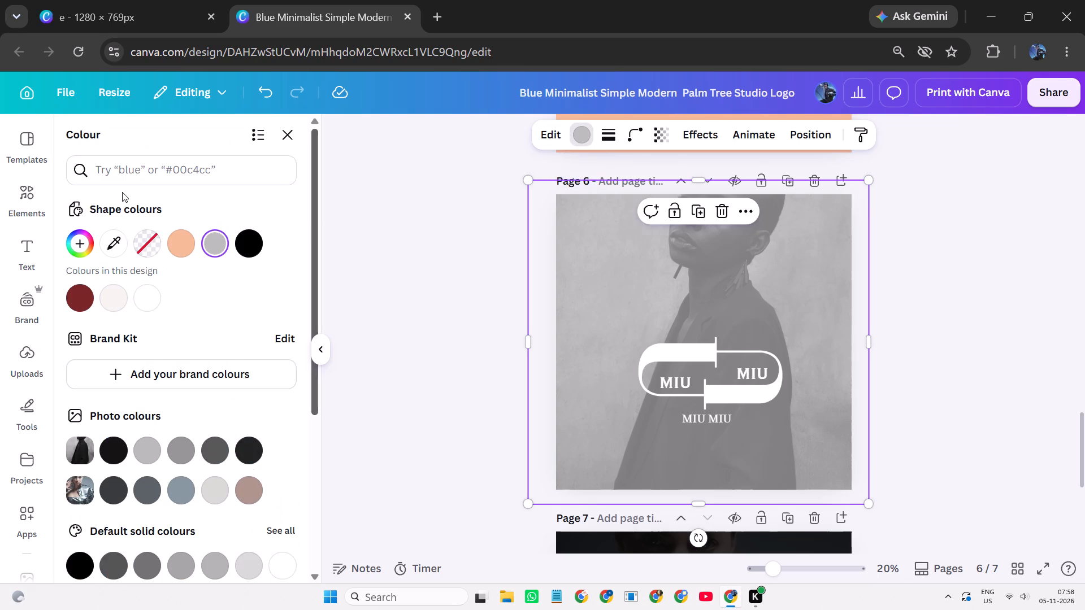
click(249, 242)
double_click(426, 251)
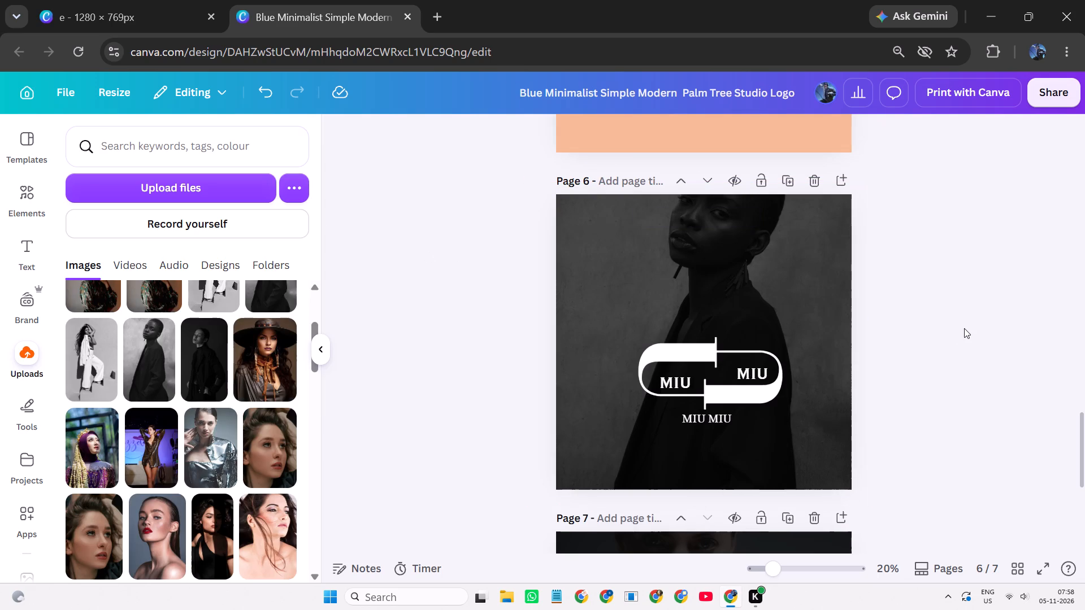
click(964, 328)
Review the pages from the dark photo designs on pages 6 and 7 back up to the start of the design.
scroll(966, 328, down, 5)
scroll(966, 328, up, 4)
scroll(966, 328, down, 5)
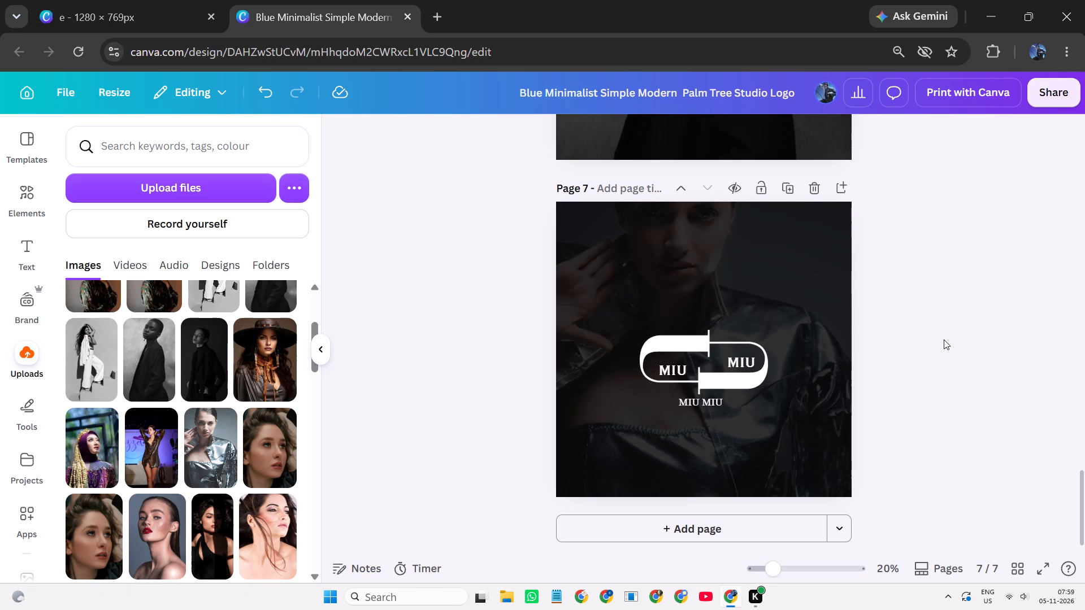
scroll(715, 380, up, 2)
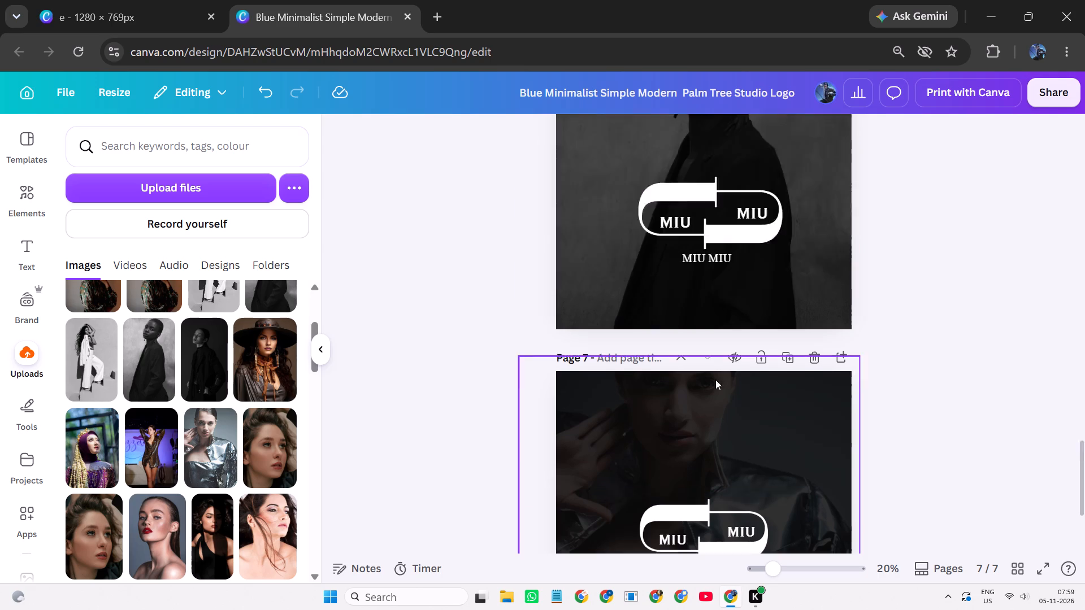
scroll(715, 380, up, 15)
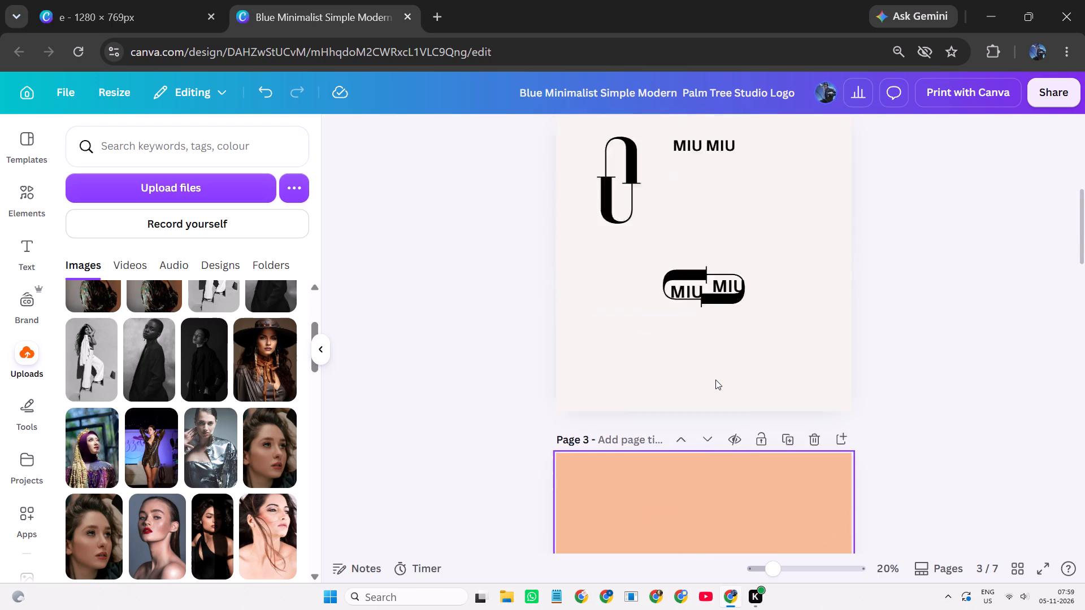
scroll(715, 380, up, 5)
Delete page 3, the orange page with the decorative-lettered MIU MIU emblem that has no luxury collection text.
scroll(715, 380, down, 5)
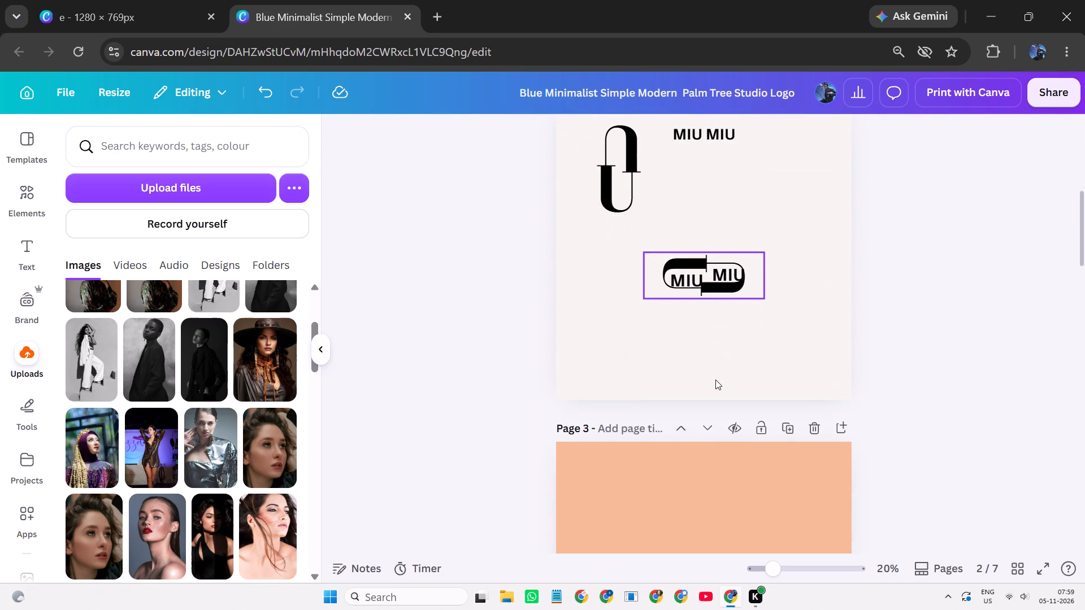
scroll(715, 380, down, 1)
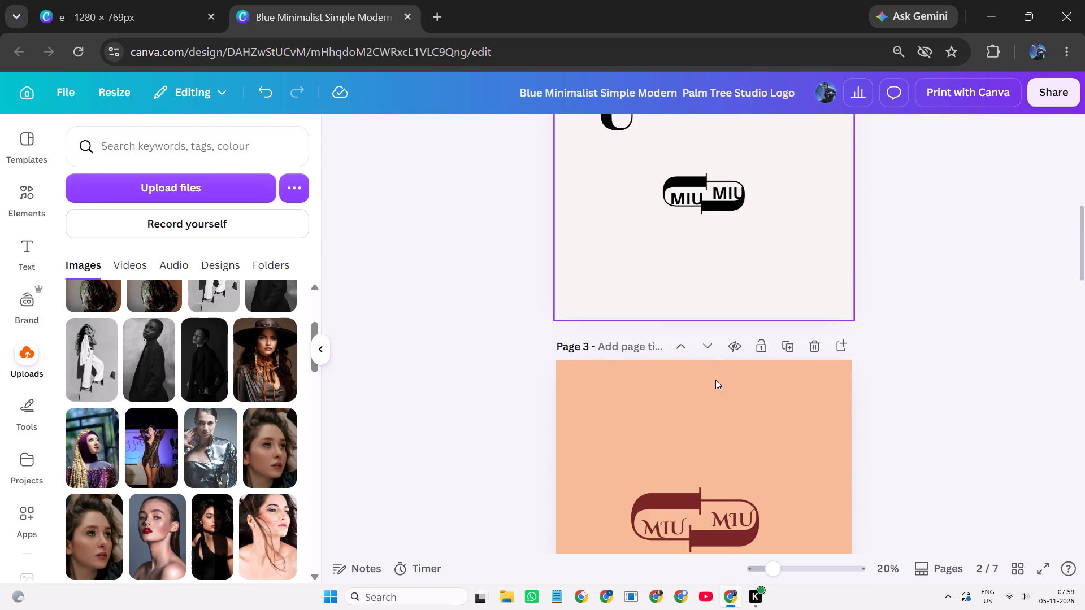
scroll(715, 380, down, 7)
scroll(715, 380, up, 3)
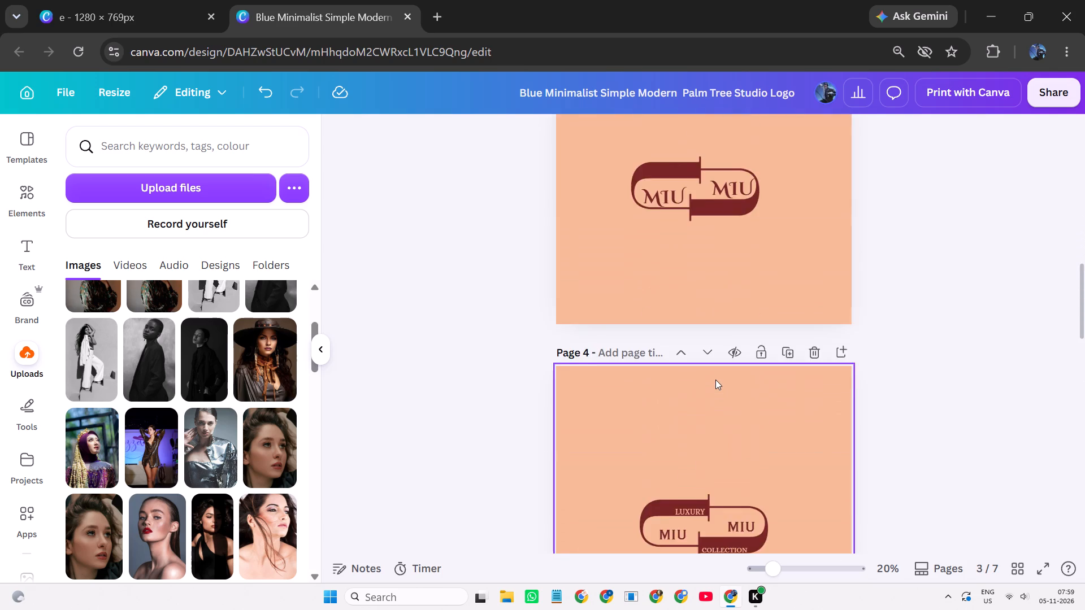
scroll(715, 380, up, 4)
click(816, 335)
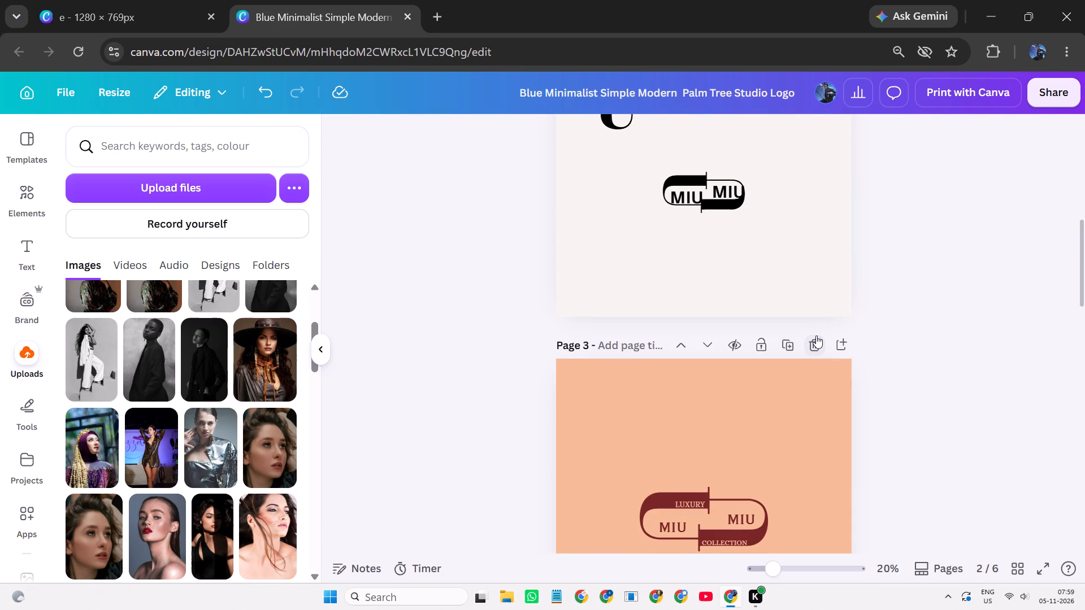
Delete page 2, the off-white page holding the black logo drafts and spare MIU MIU text.
scroll(816, 335, up, 8)
scroll(815, 334, down, 2)
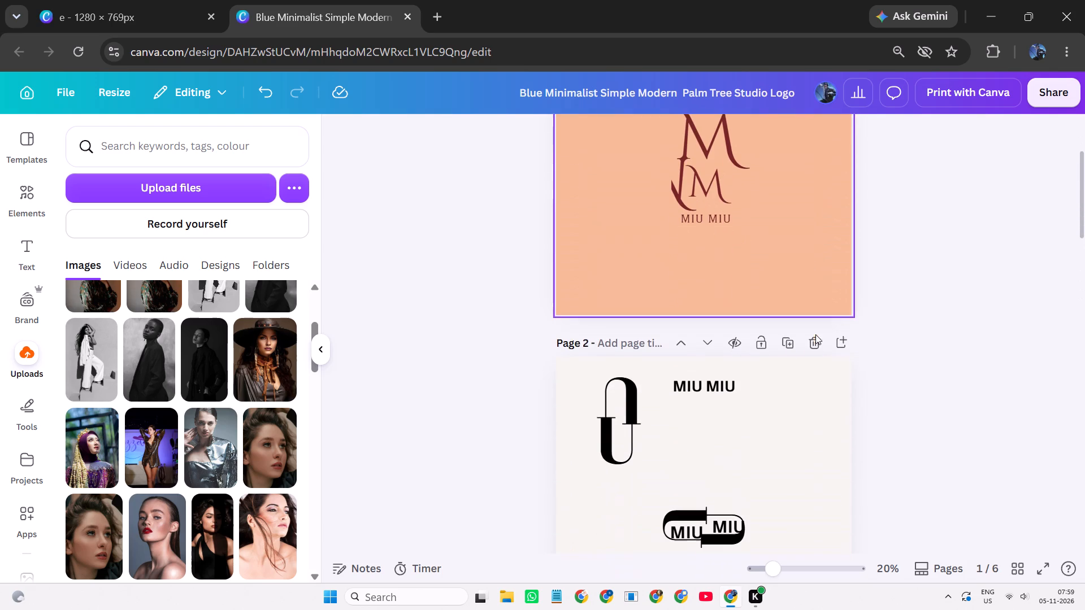
click(814, 338)
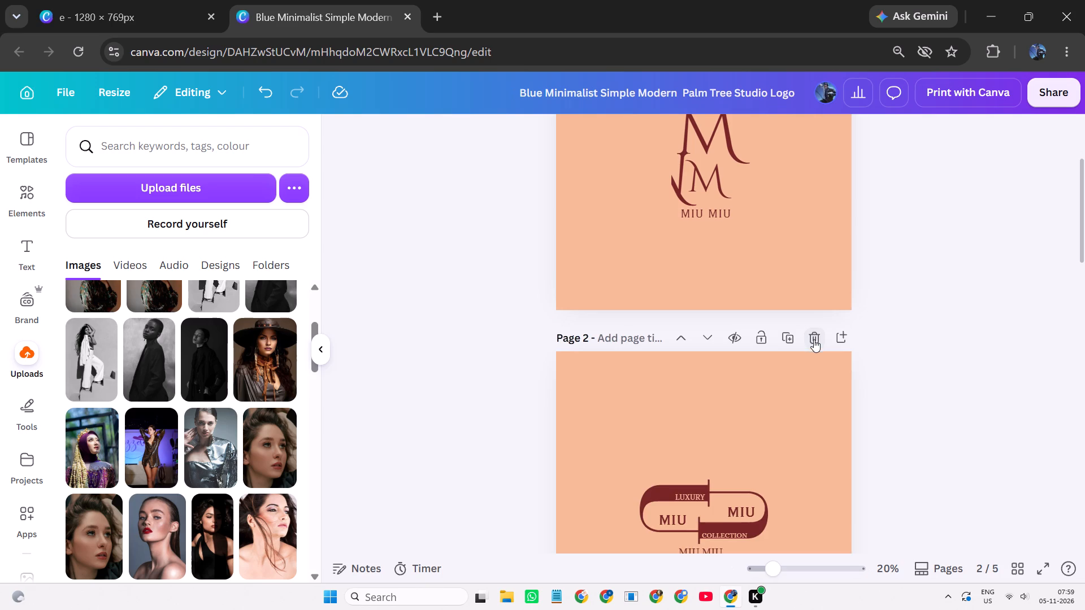
Look over the remaining pages, collapse the uploads area and leave the design for the home page.
scroll(813, 342, down, 15)
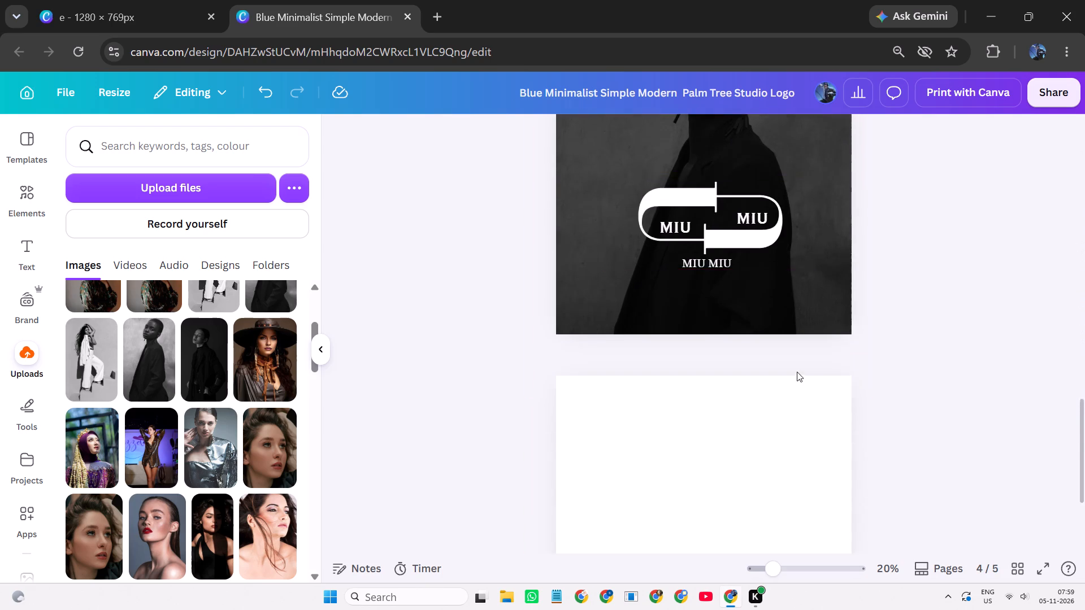
scroll(767, 385, down, 2)
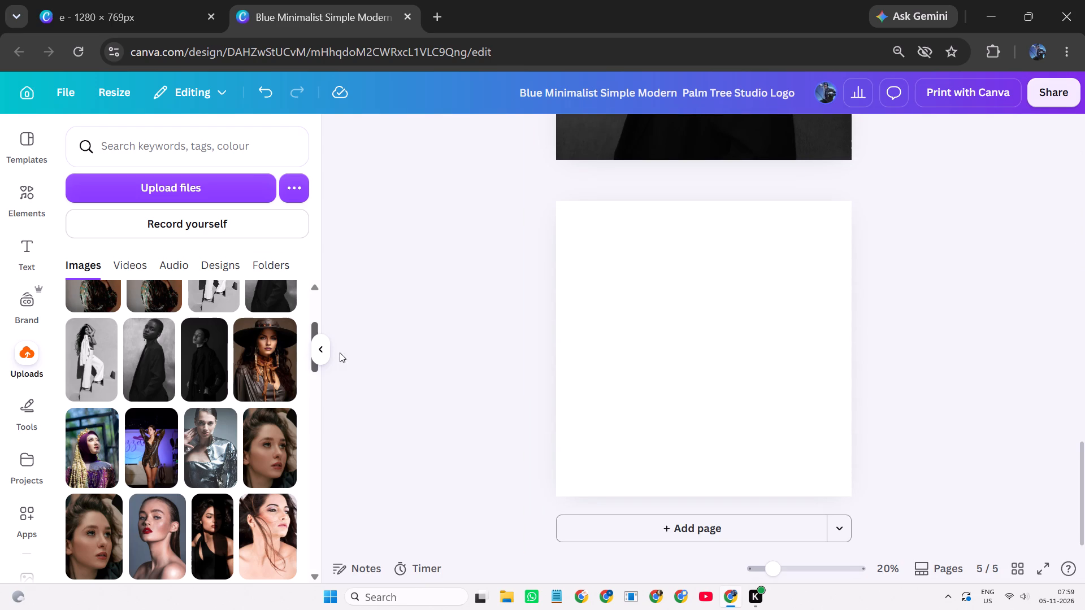
click(325, 348)
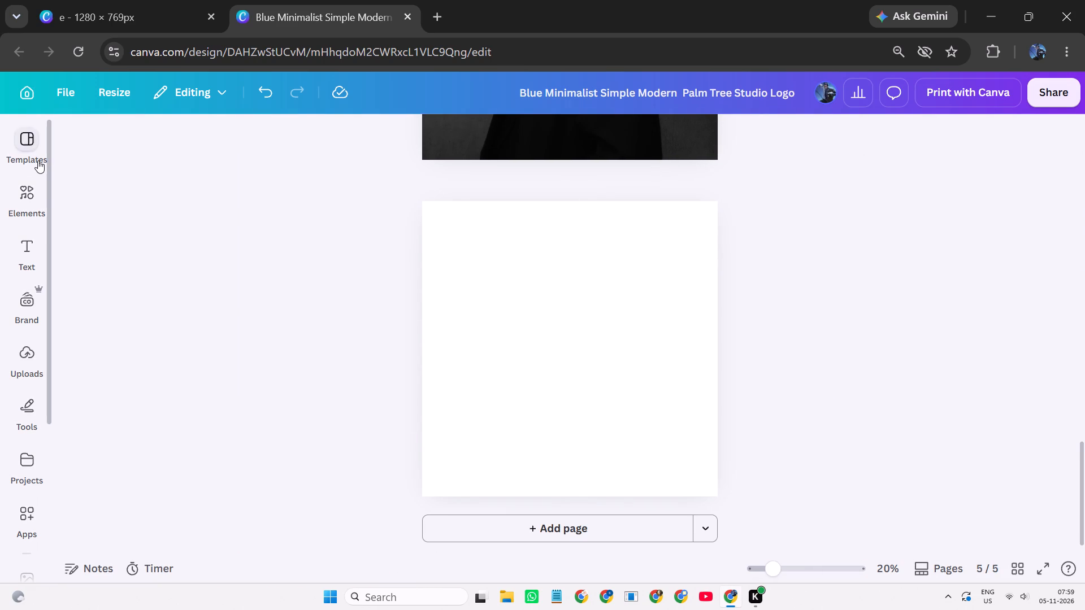
click(32, 92)
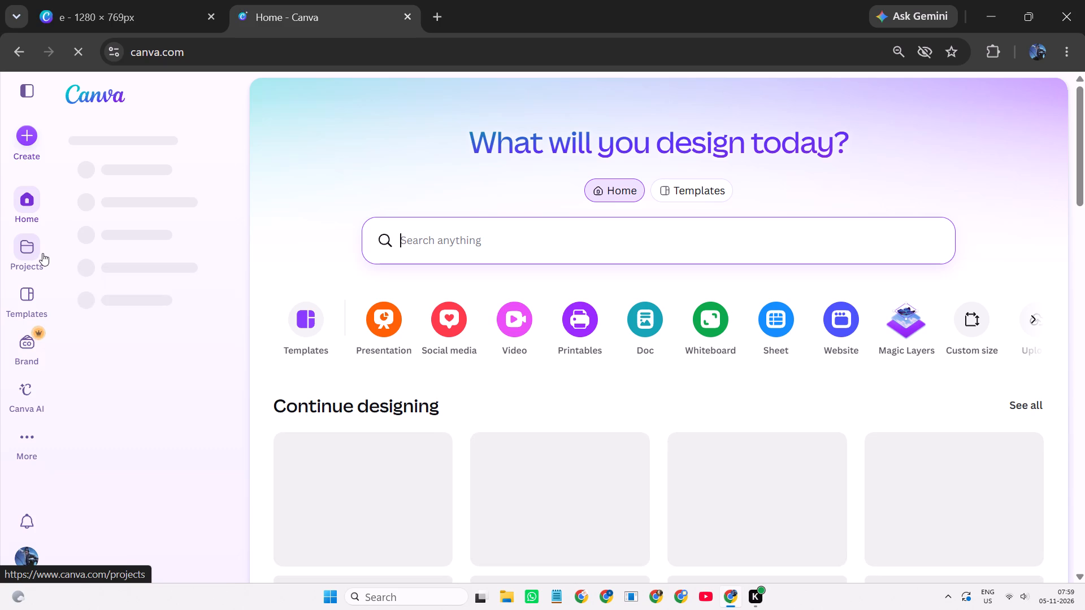
Look through the recent designs and suggested templates on the home page.
scroll(217, 272, down, 2)
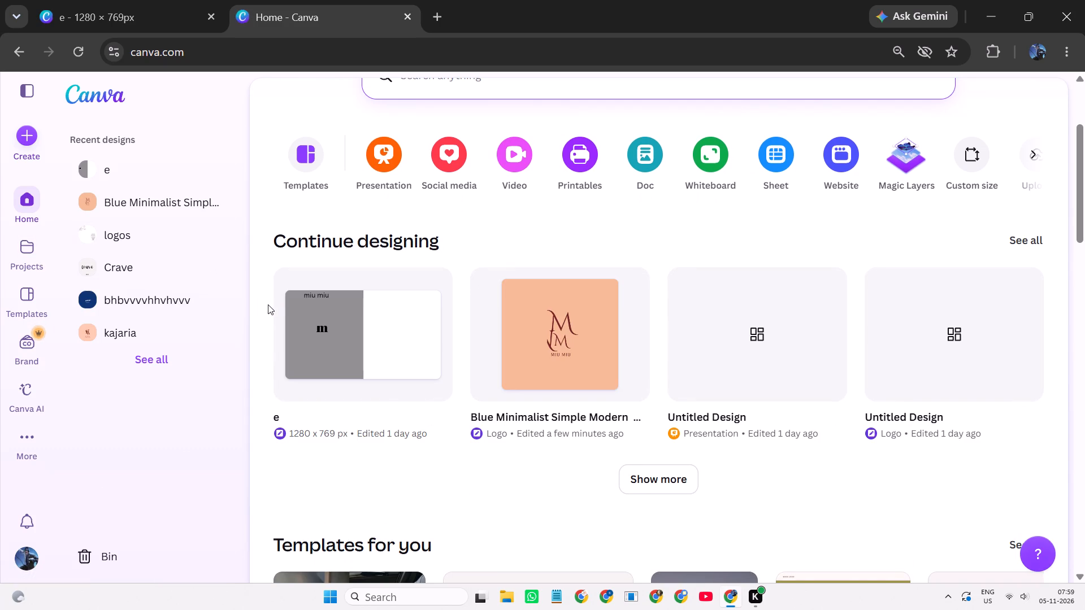
scroll(749, 361, down, 2)
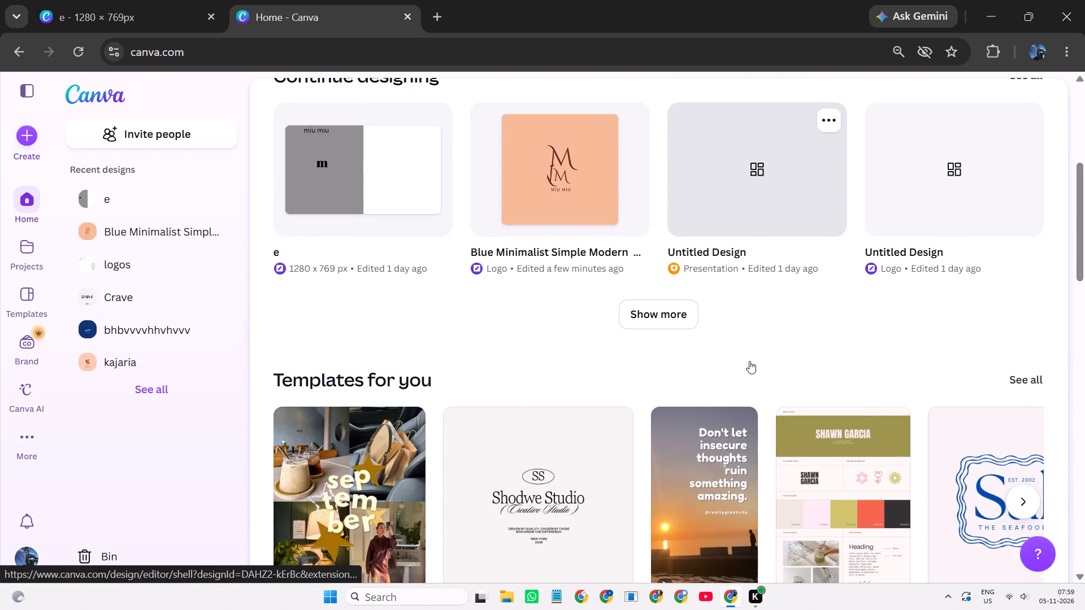
scroll(749, 361, up, 1)
scroll(749, 361, down, 3)
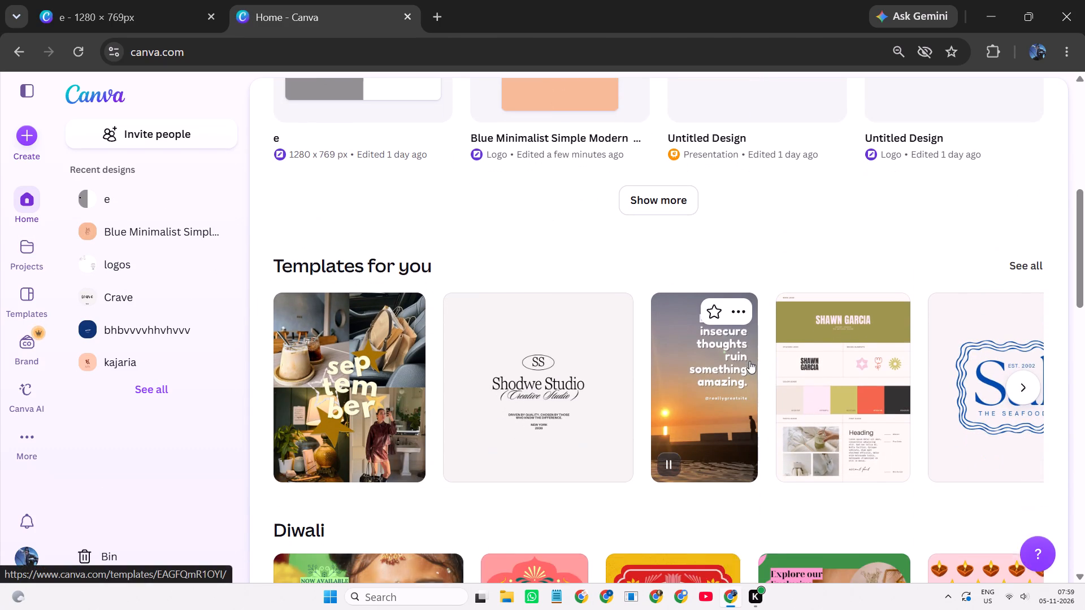
scroll(749, 361, up, 1)
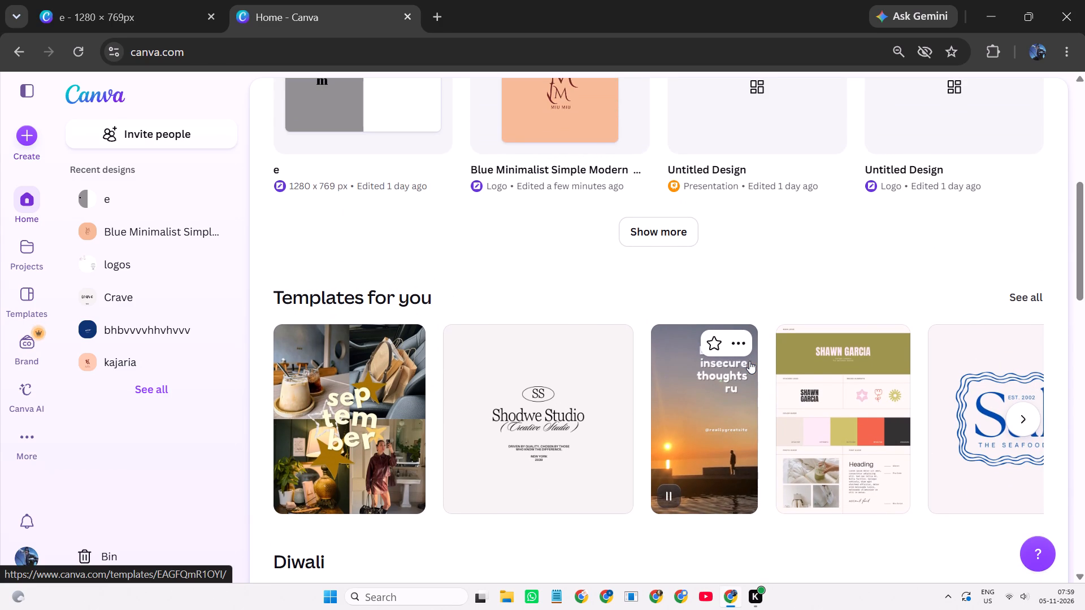
scroll(749, 361, up, 2)
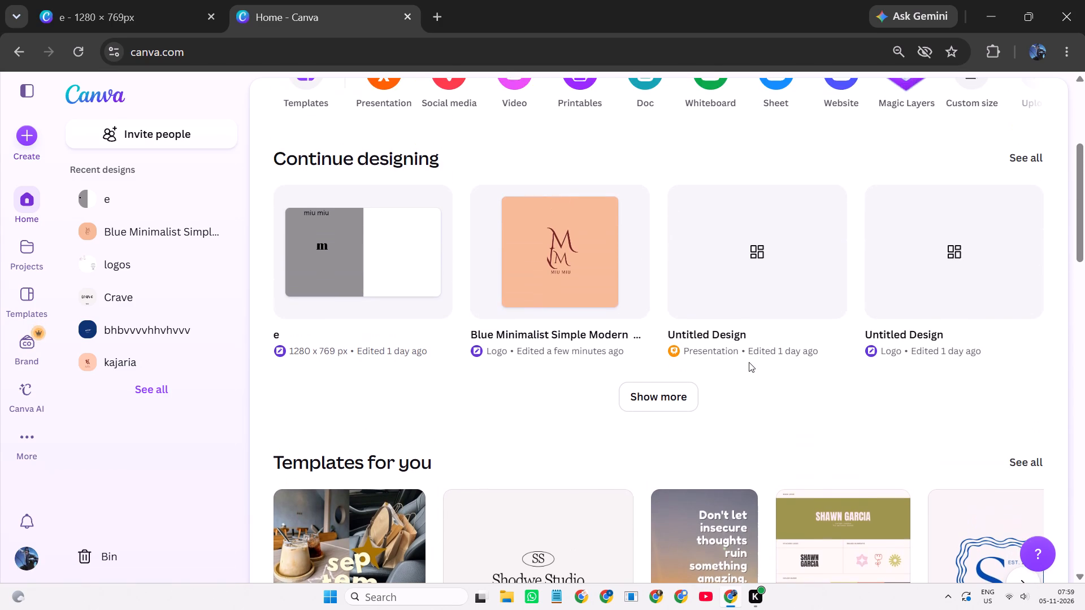
scroll(749, 362, down, 2)
scroll(749, 362, up, 1)
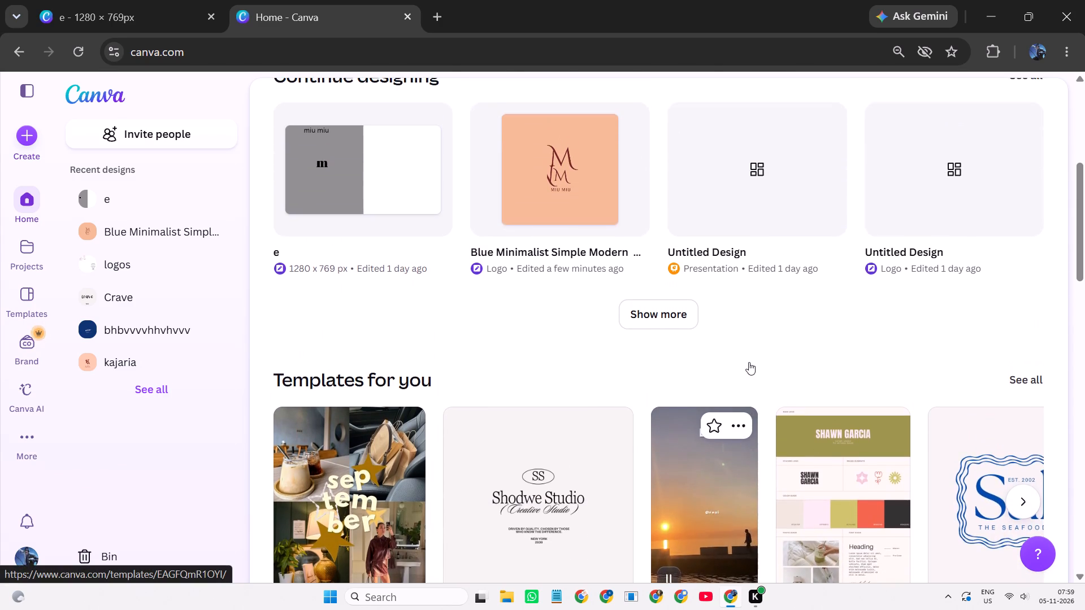
scroll(749, 362, up, 2)
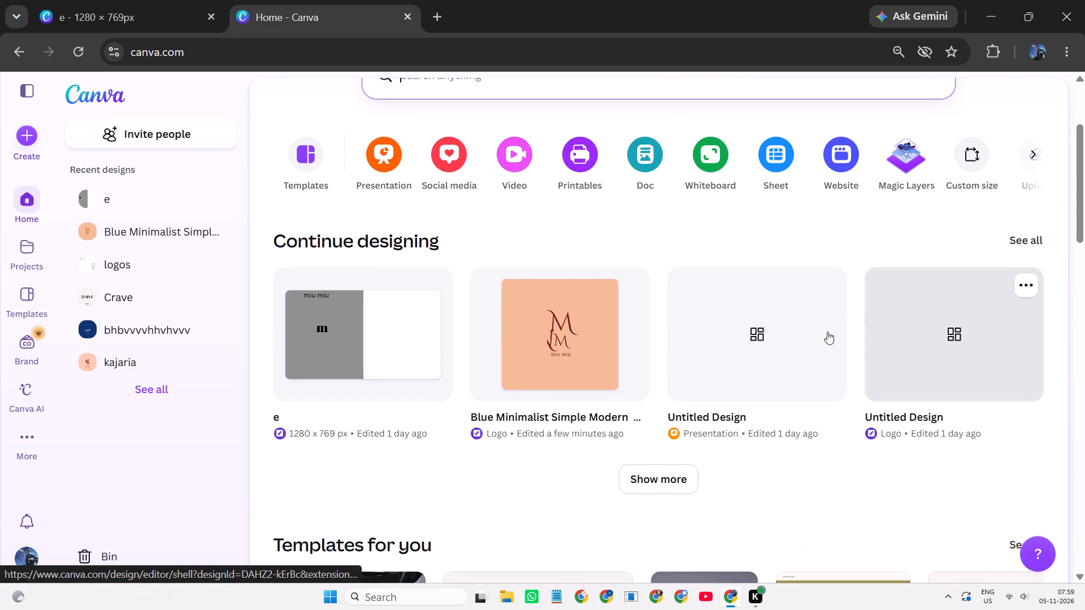
Open the untitled presentation to check its contents, close its tabs and return to the home page.
click(794, 335)
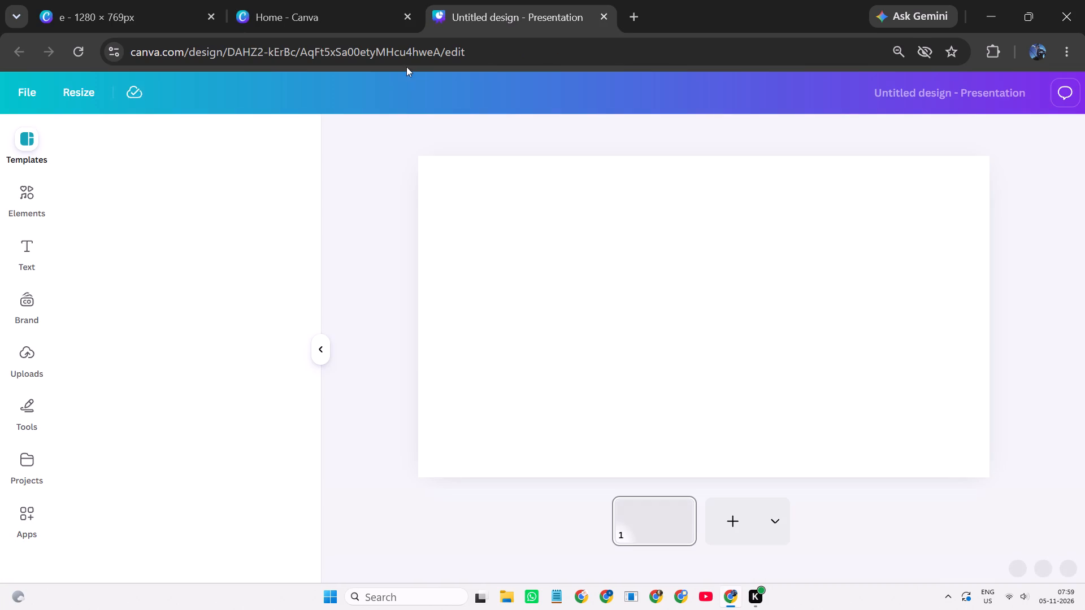
click(363, 8)
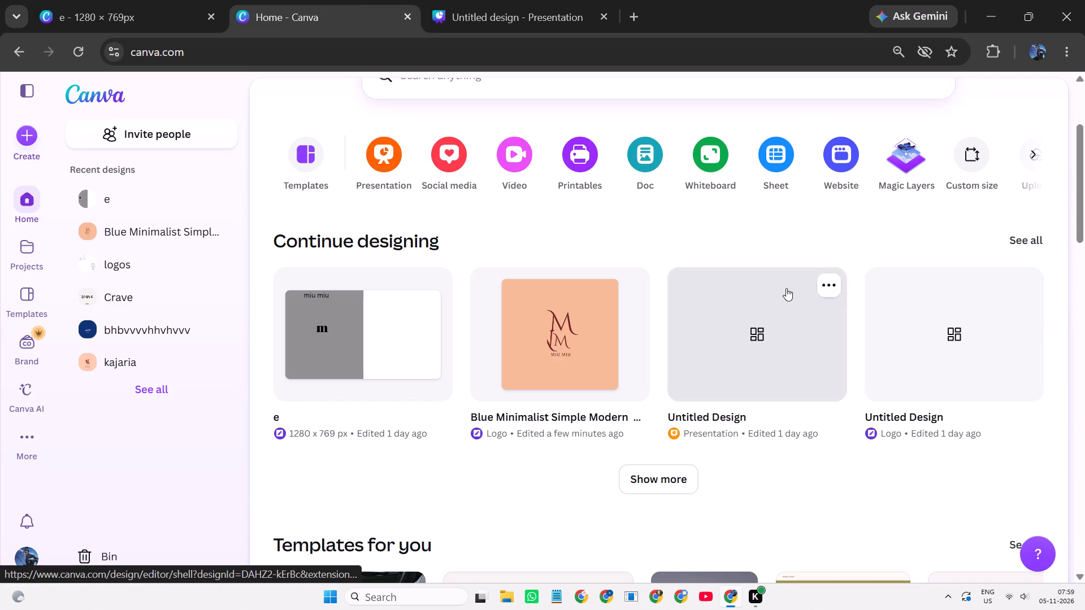
click(834, 288)
click(821, 336)
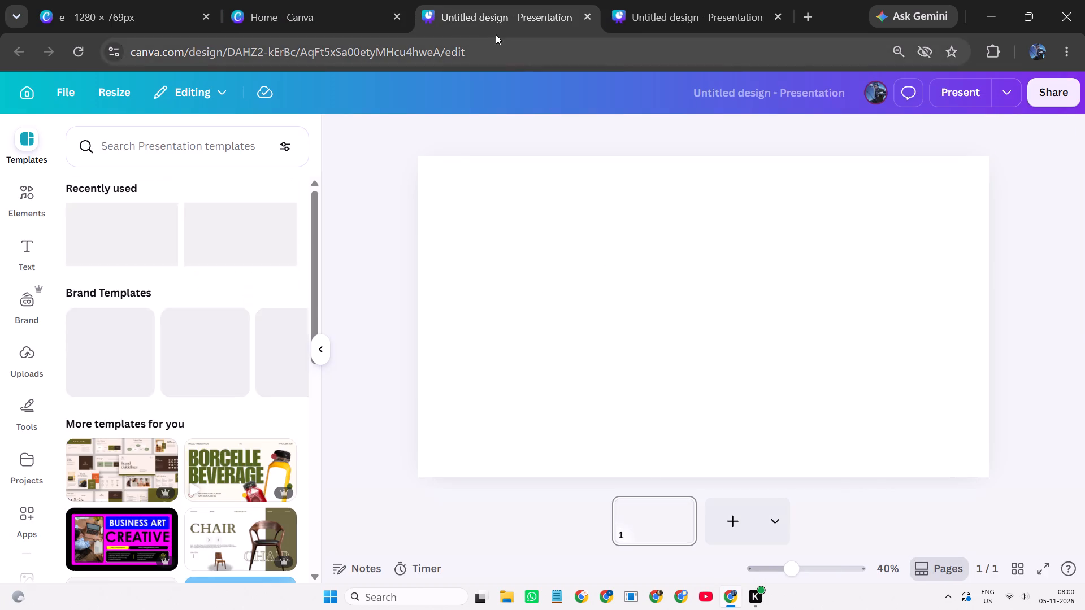
click(354, 14)
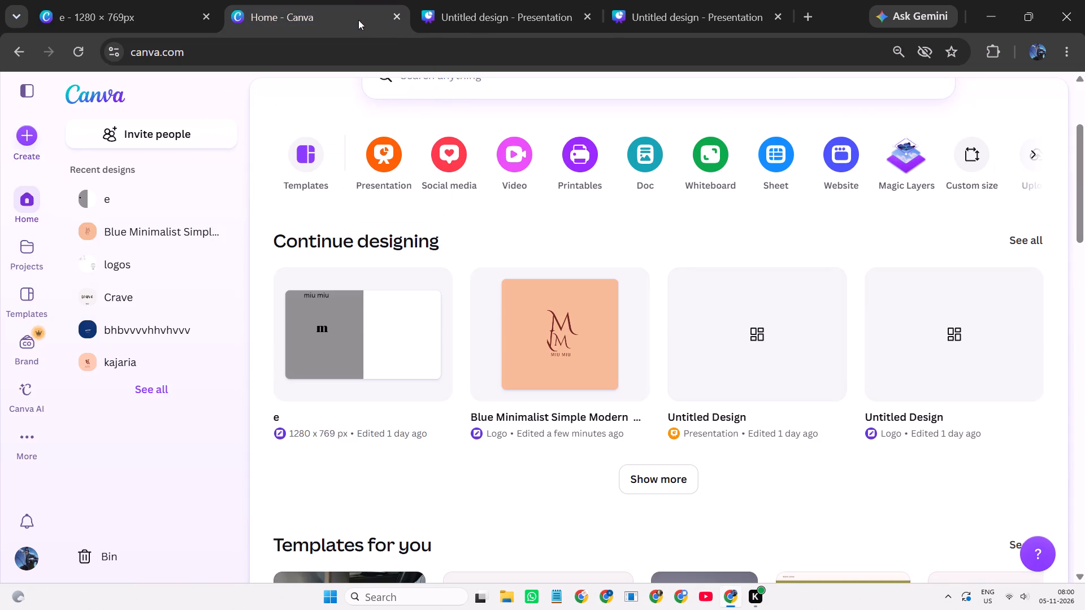
click(581, 10)
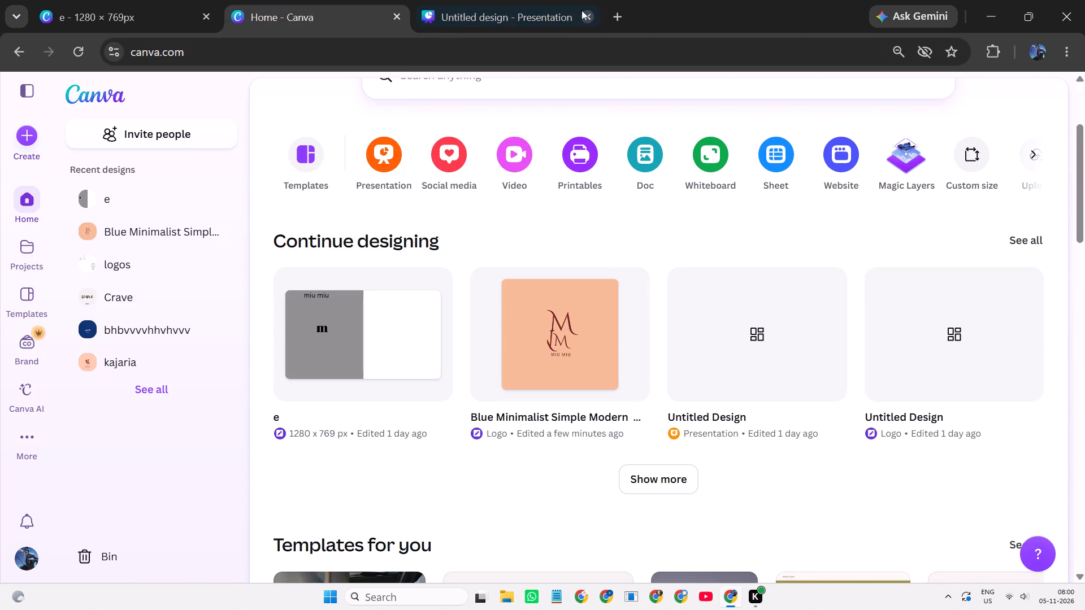
click(581, 10)
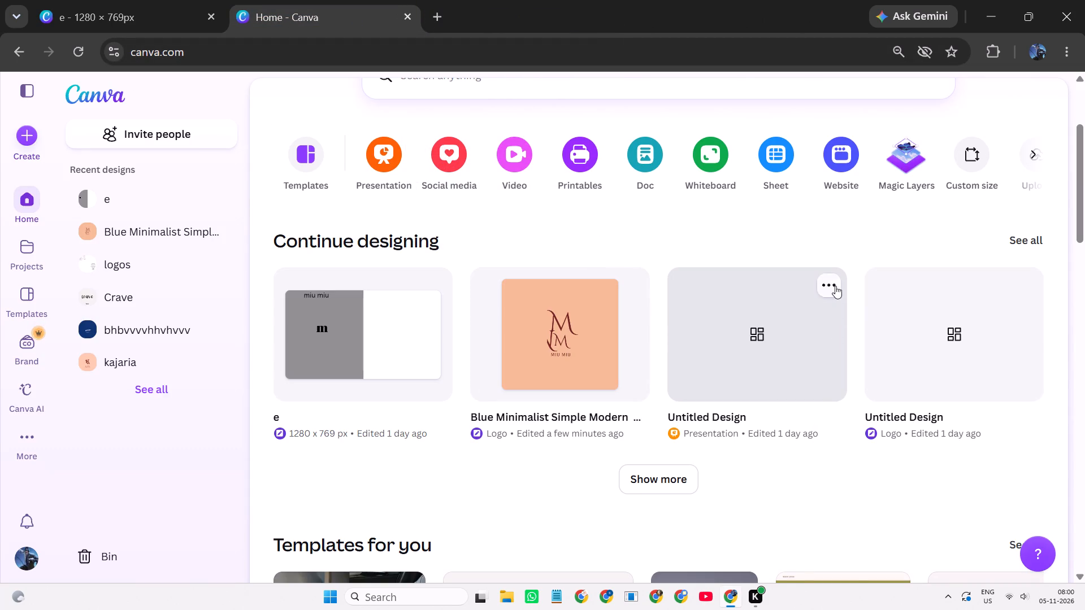
Move the untitled presentation from the recent designs to the Bin.
click(834, 278)
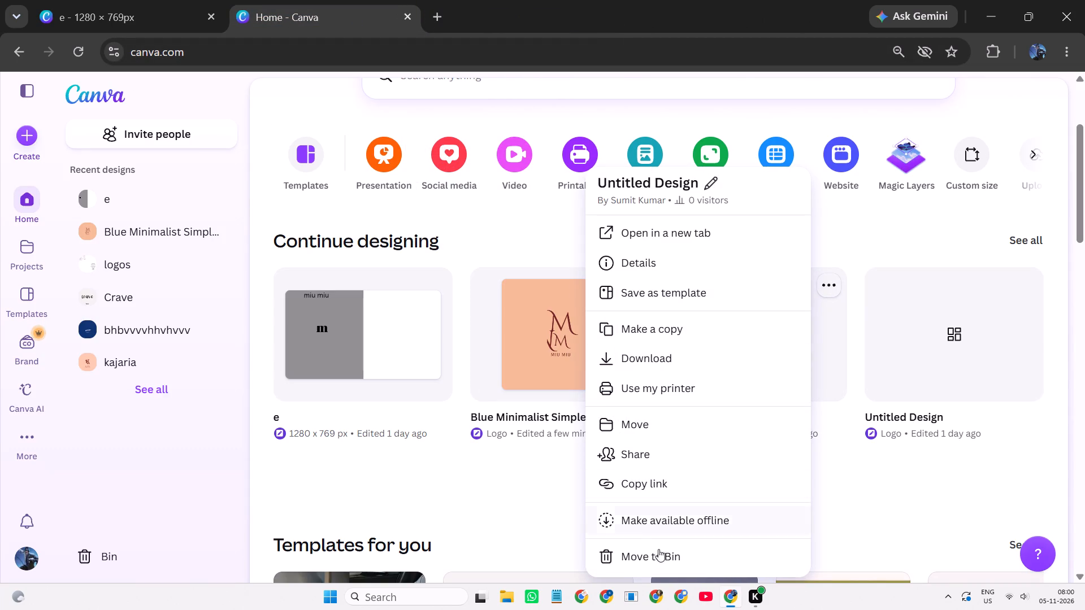
click(660, 557)
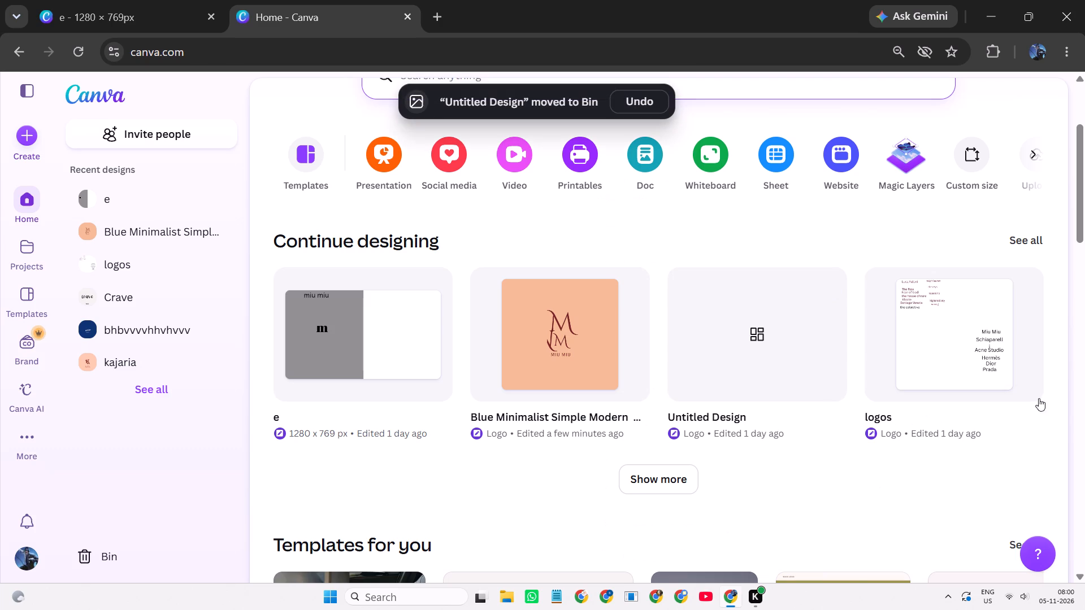
Open the logos design and copy the Prada text from the brand name list on page 1.
click(1001, 371)
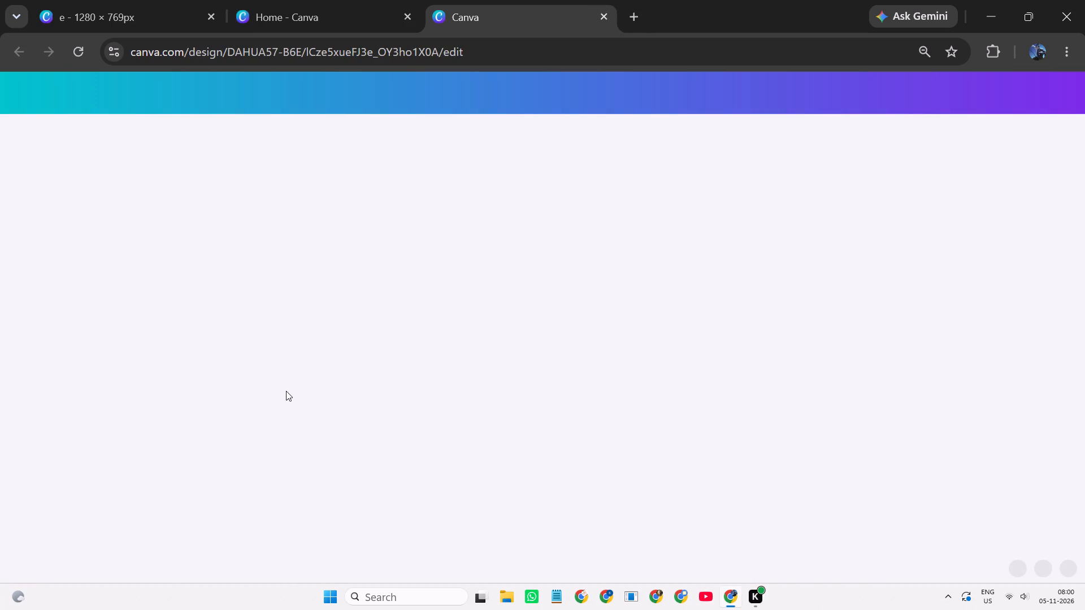
scroll(489, 369, up, 8)
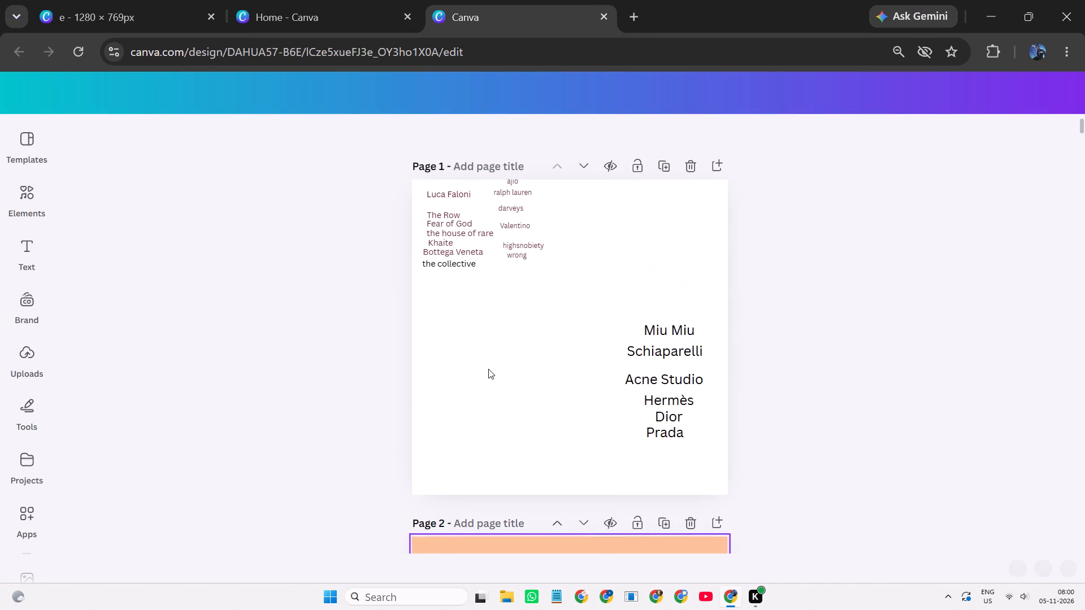
scroll(488, 369, up, 1)
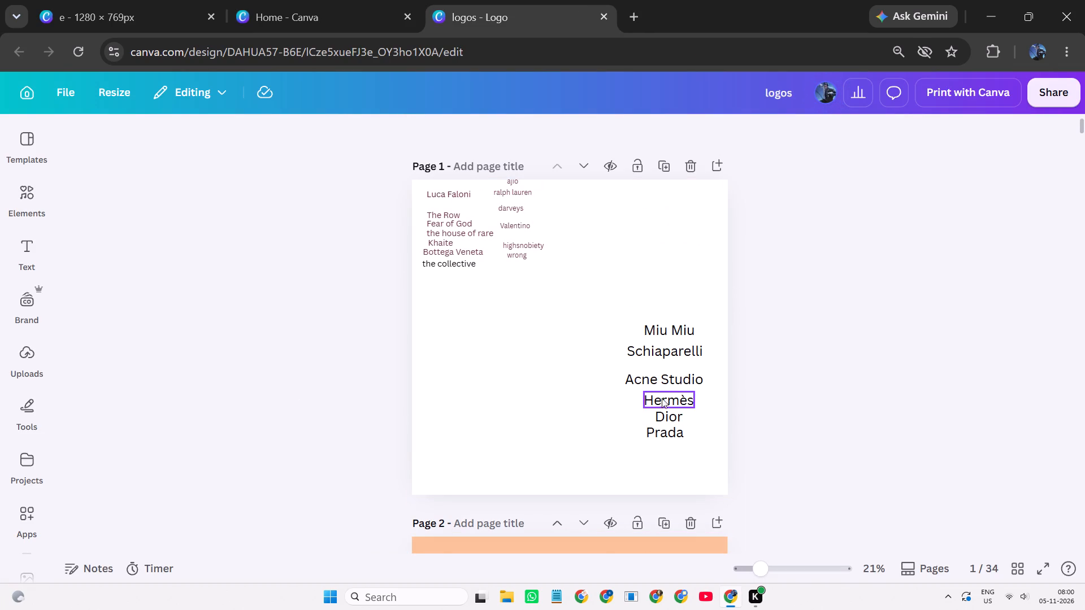
click(704, 394)
drag(701, 393, 656, 384)
click(656, 384)
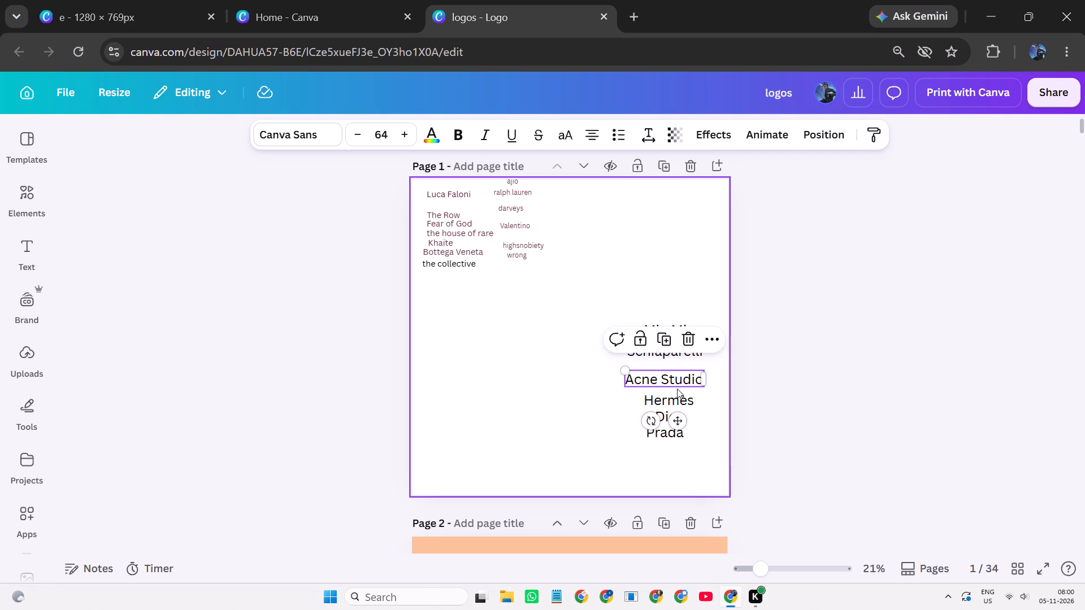
click(696, 411)
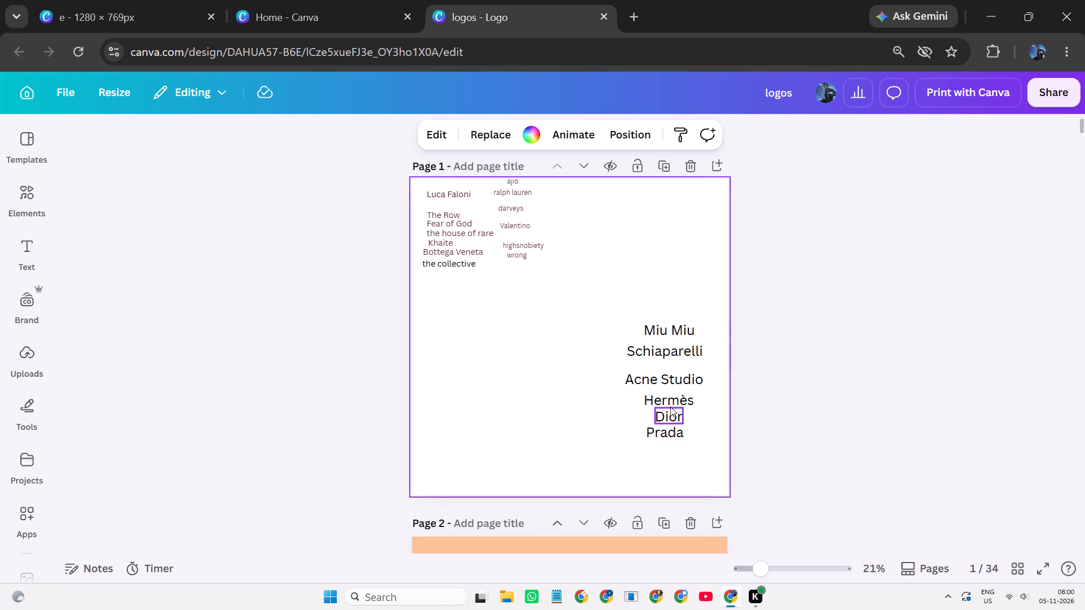
click(665, 351)
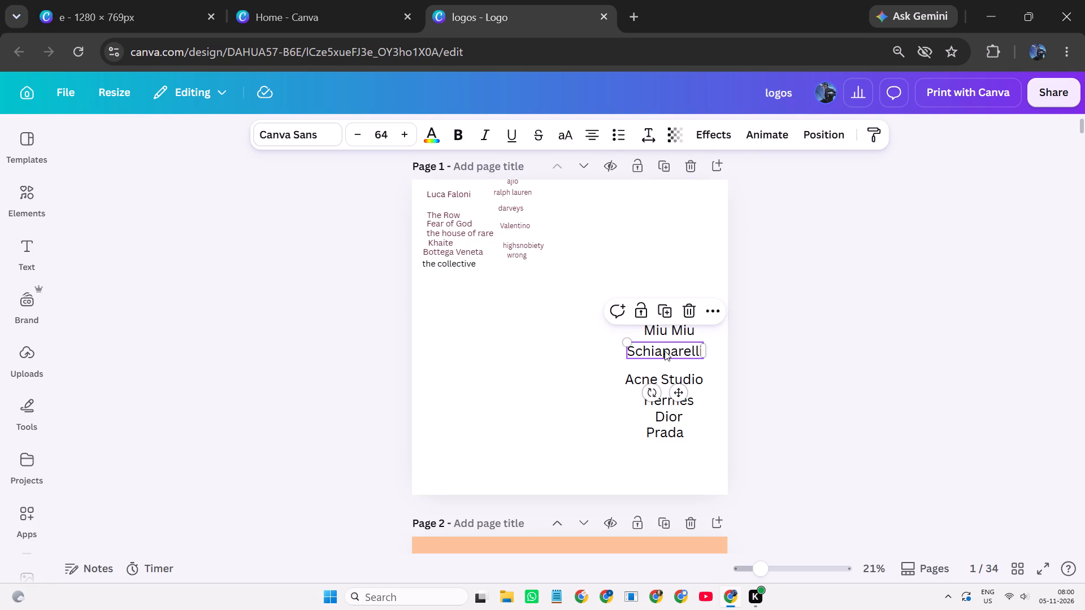
click(662, 435)
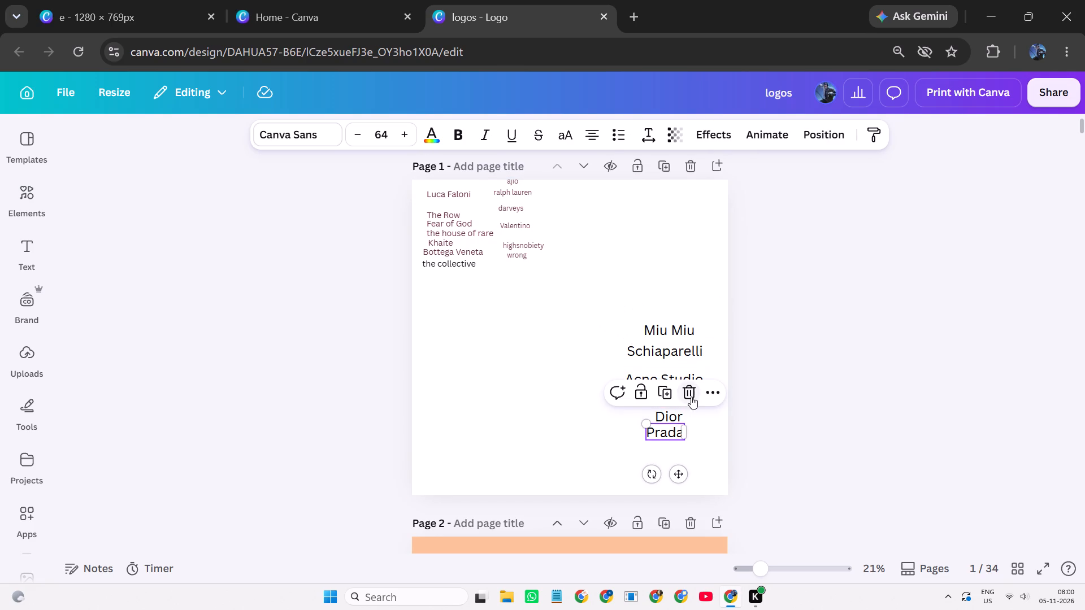
click(706, 387)
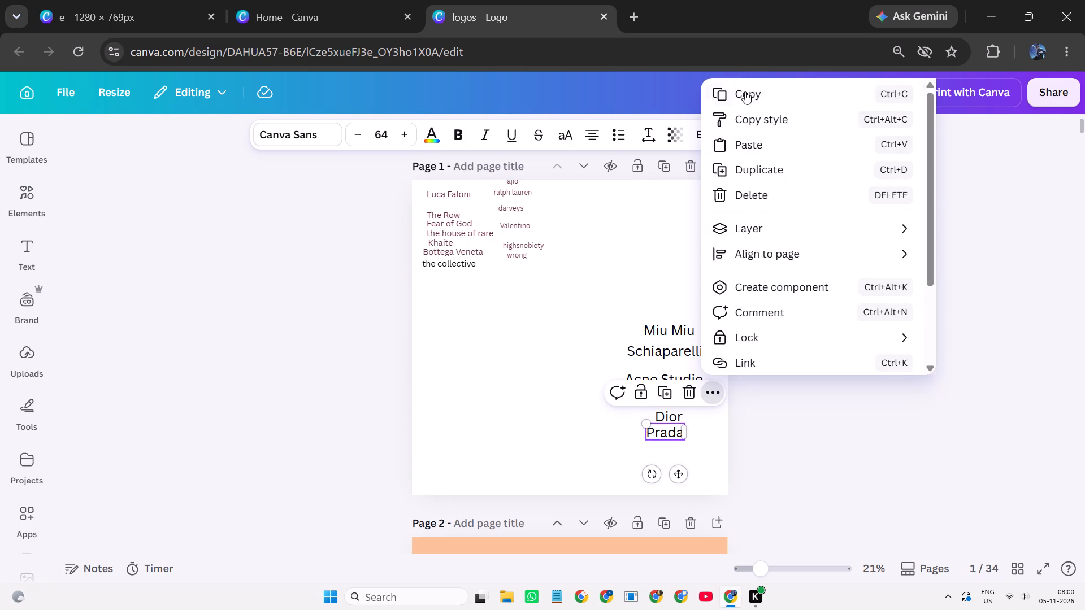
click(743, 100)
click(801, 358)
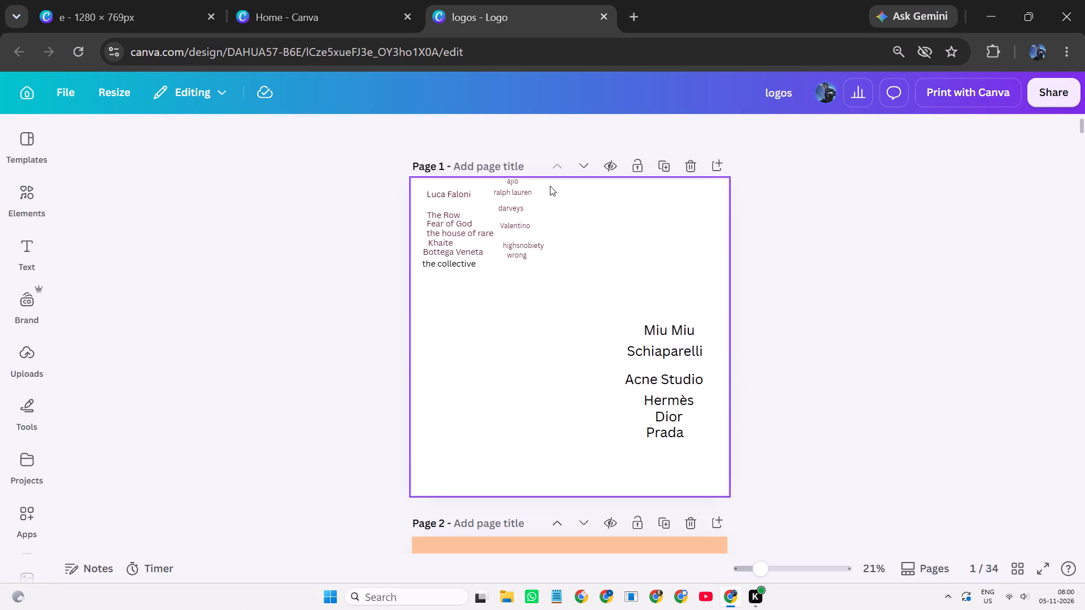
Return to the home page and create a new blank Logo design.
click(338, 0)
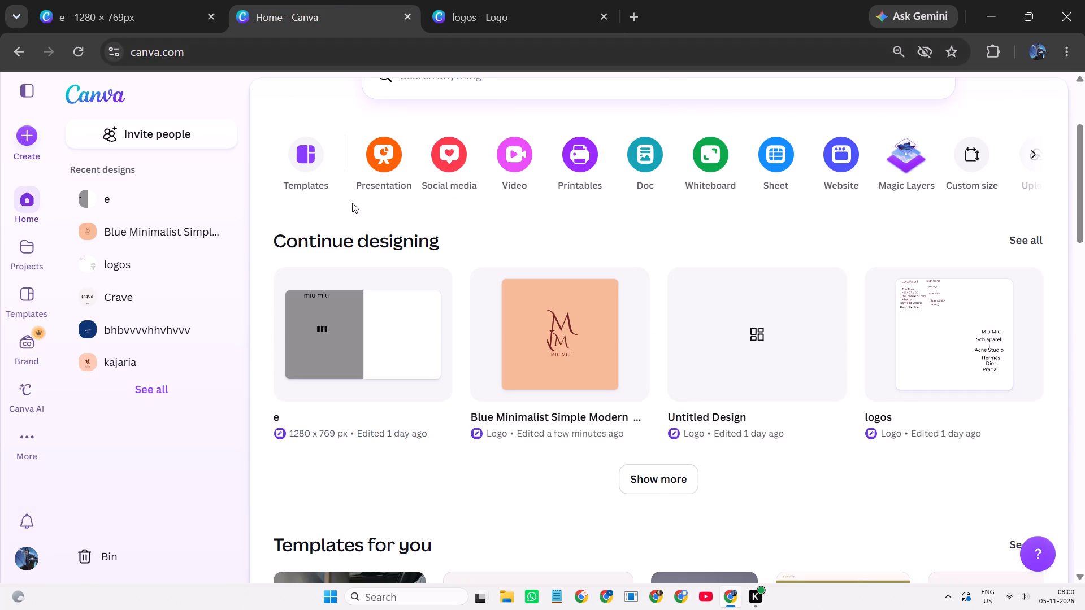
scroll(458, 403, down, 11)
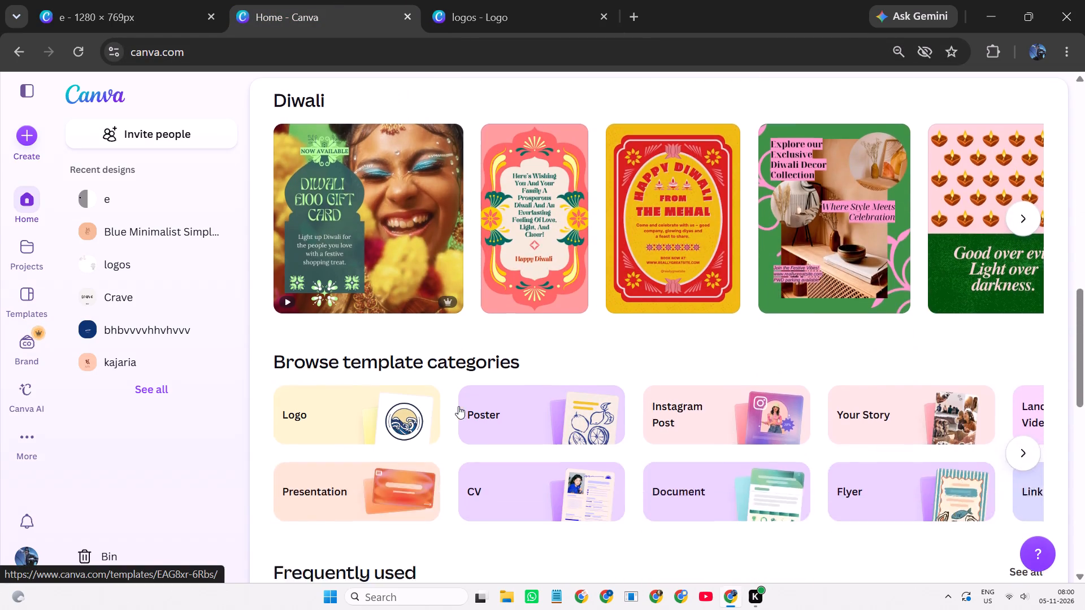
click(382, 473)
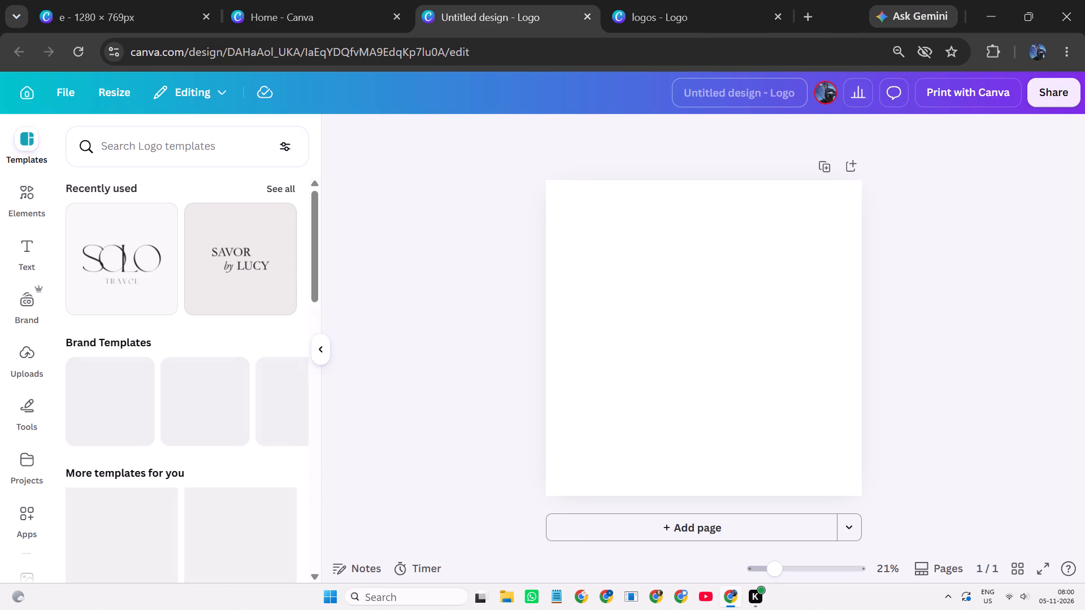
Name the new logo design Prada.
click(745, 89)
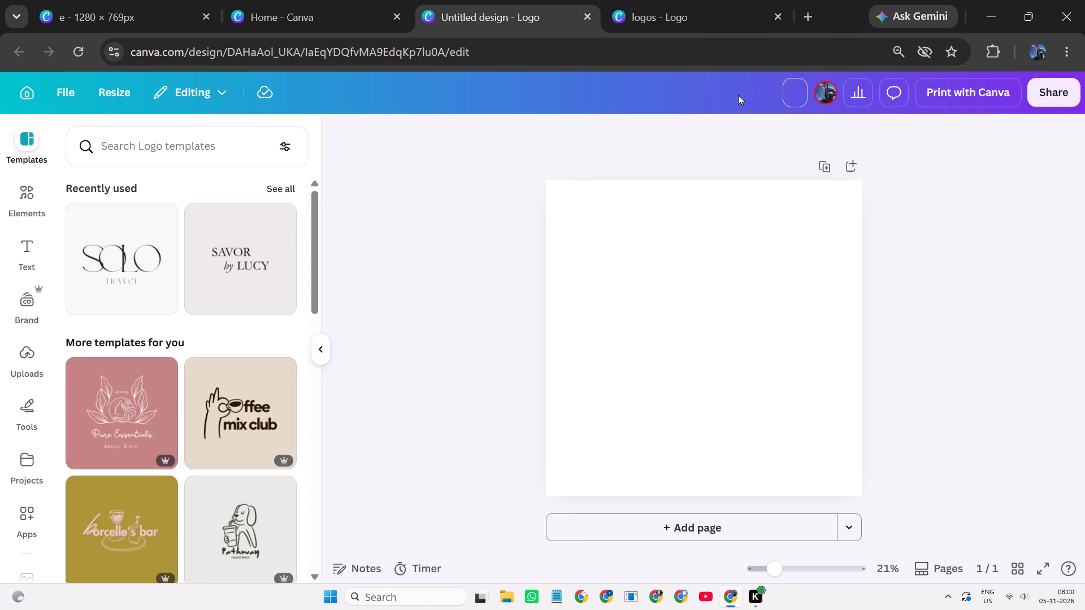
text(pa)
key(BackSpace)
key(BackSpace)
key(ctrl+v)
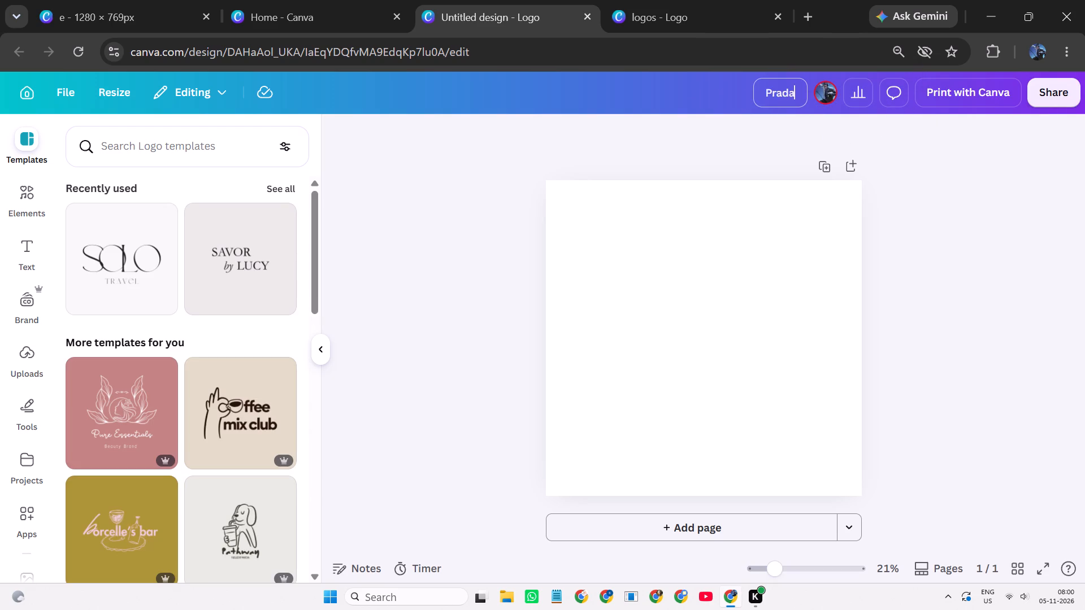
click(711, 309)
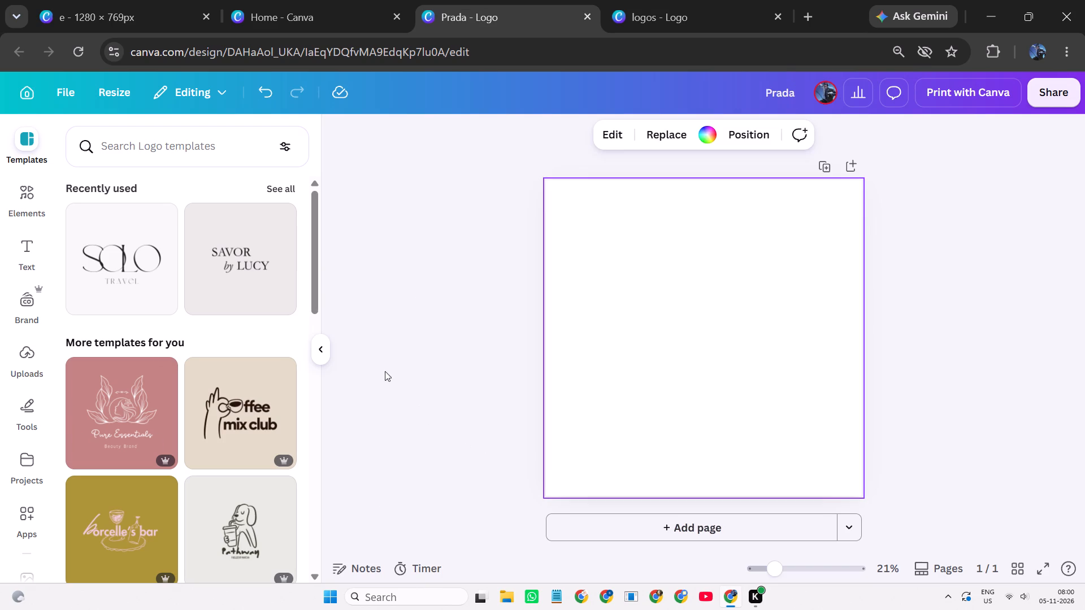
Paste the copied Prada text onto the blank page and move it near the page's top centre, with the templates area collapsed.
click(314, 345)
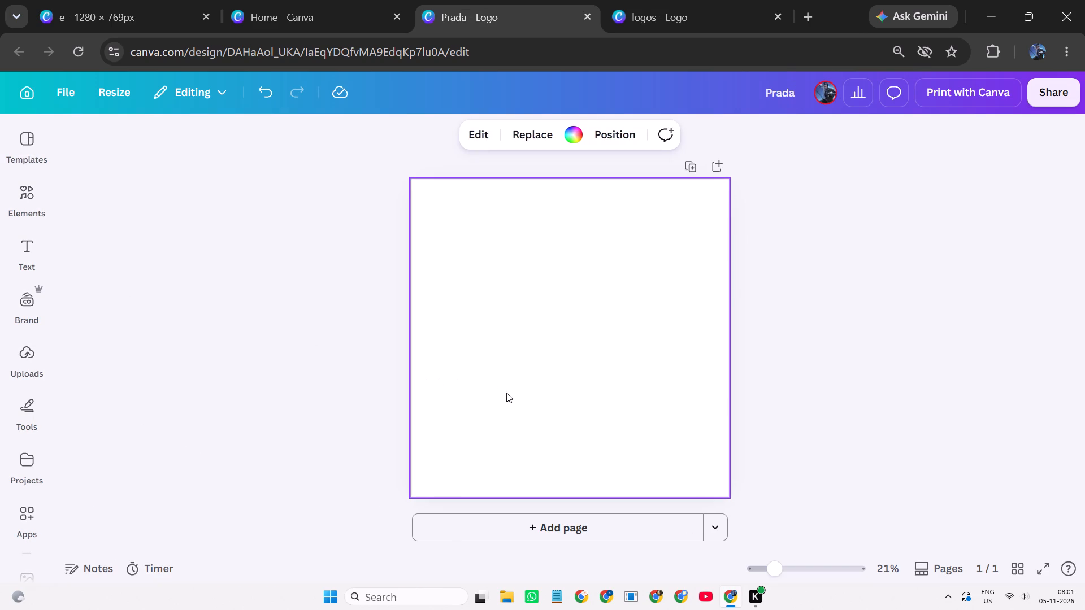
click(507, 393)
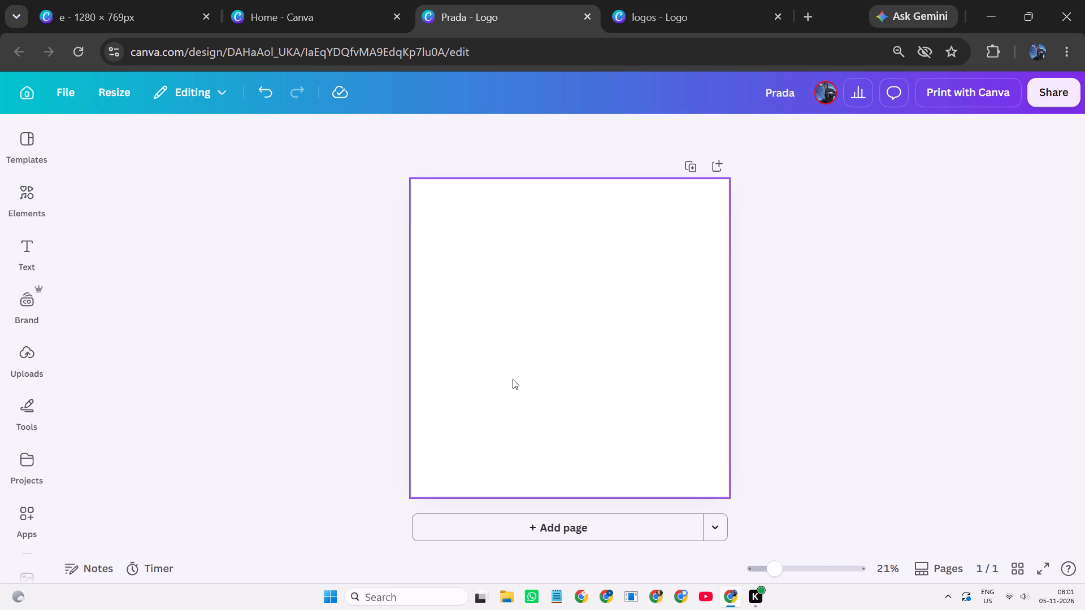
key(ctrl+v)
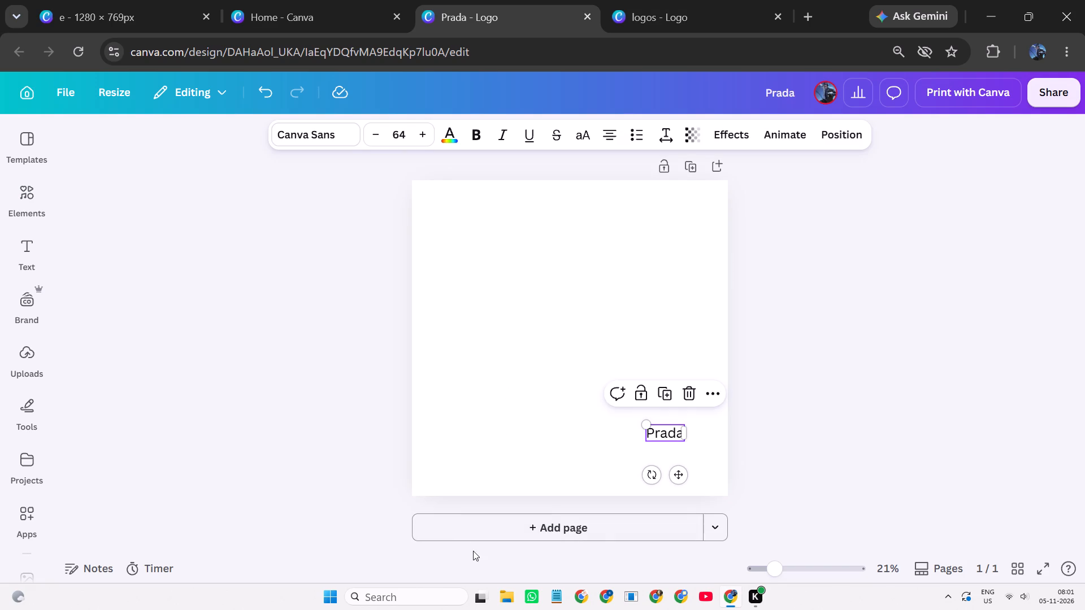
drag(675, 480, 548, 250)
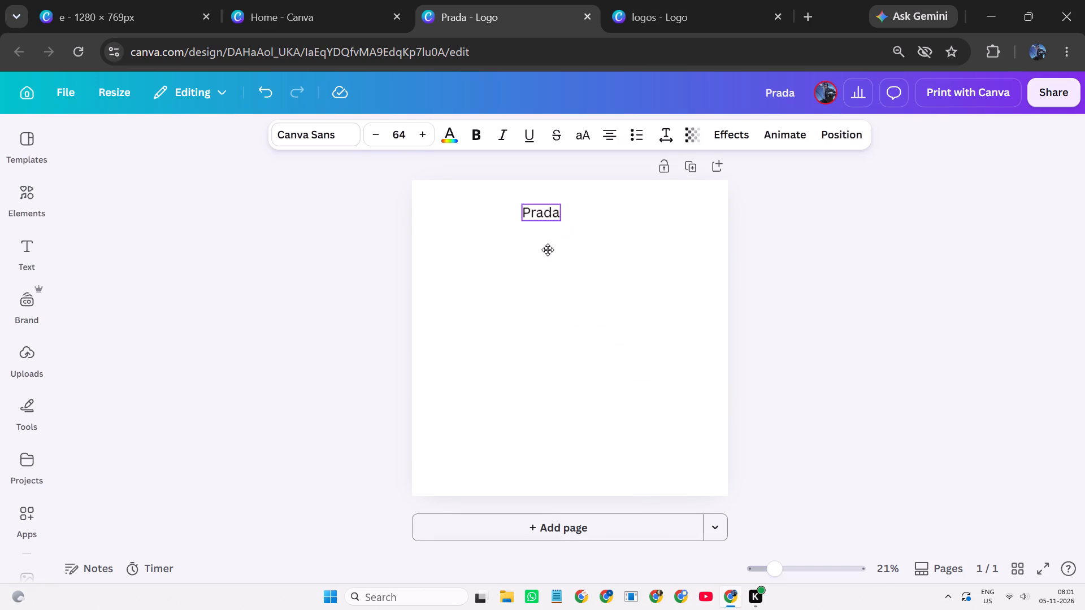
Enlarge the Prada text to font size 95.1, widen its text box slightly and place it near the page's top centre.
drag(548, 250, 576, 249)
drag(551, 191, 548, 188)
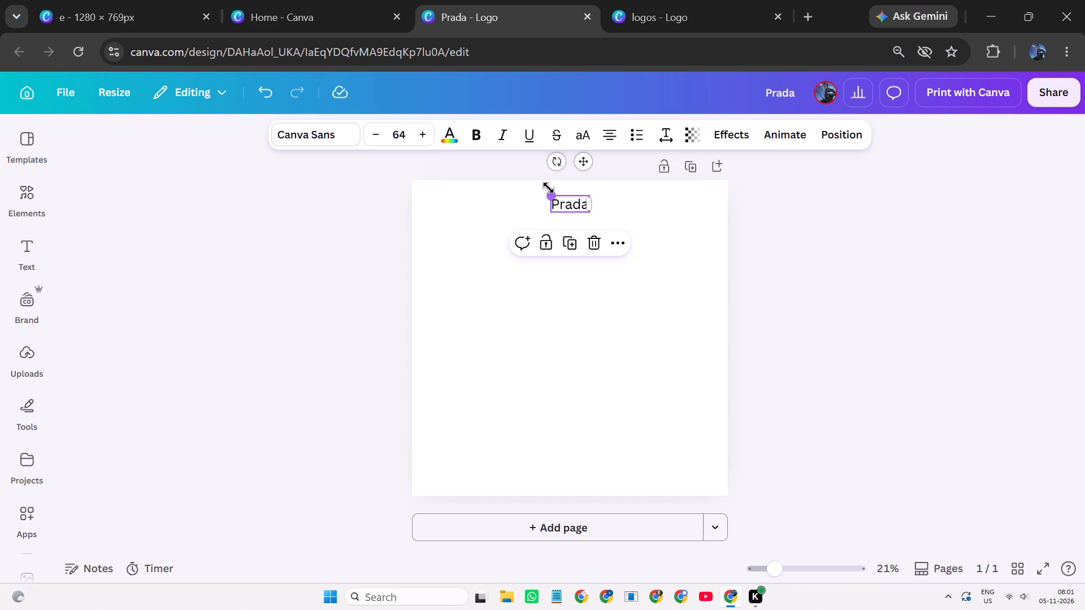
drag(548, 188, 533, 182)
drag(591, 201, 606, 198)
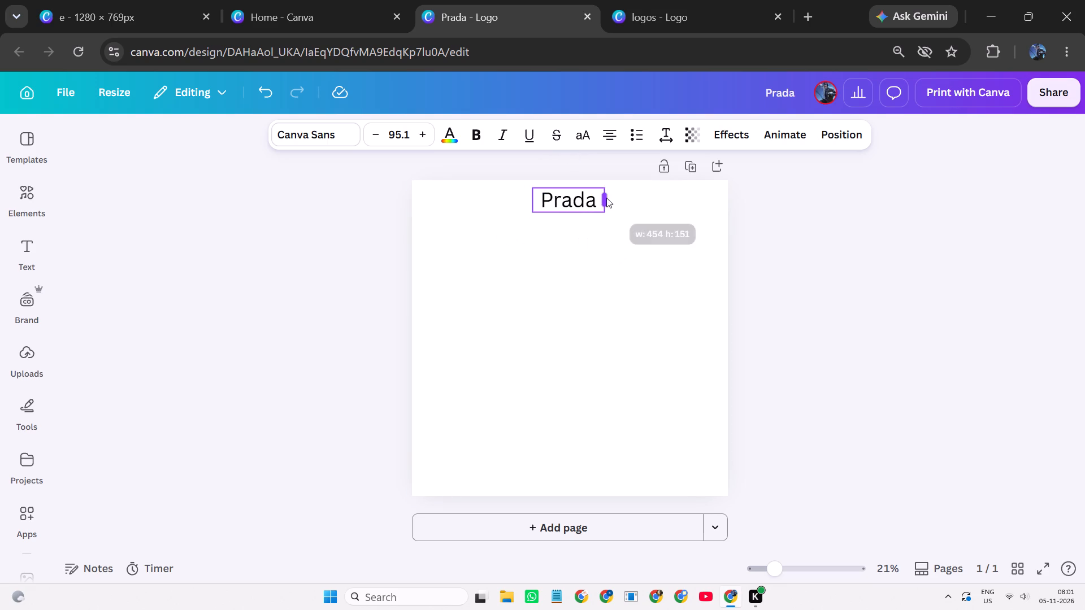
drag(606, 198, 610, 198)
drag(582, 195, 576, 195)
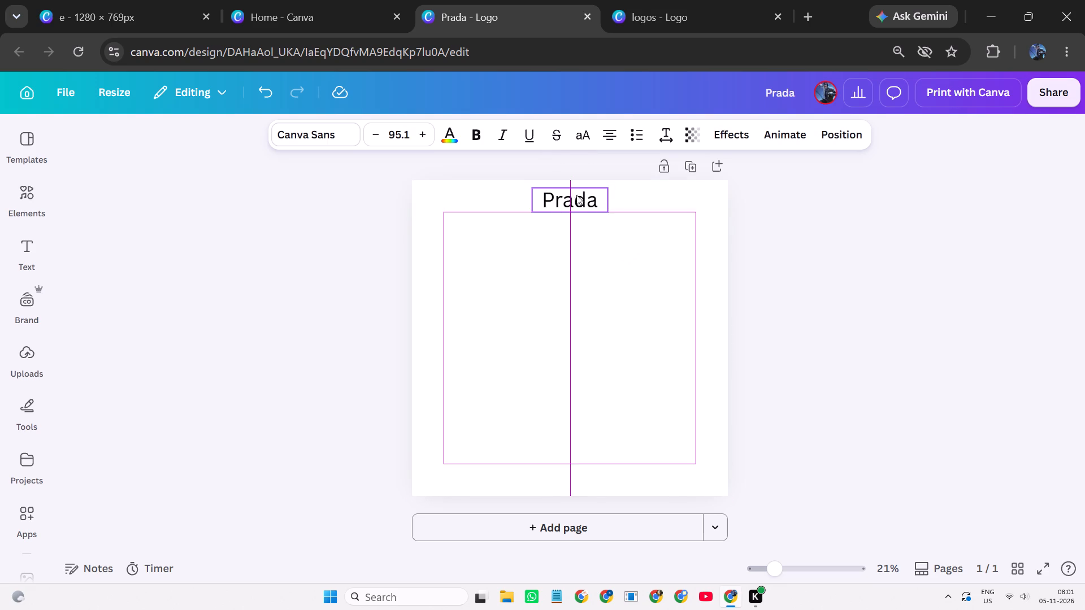
click(617, 259)
click(586, 186)
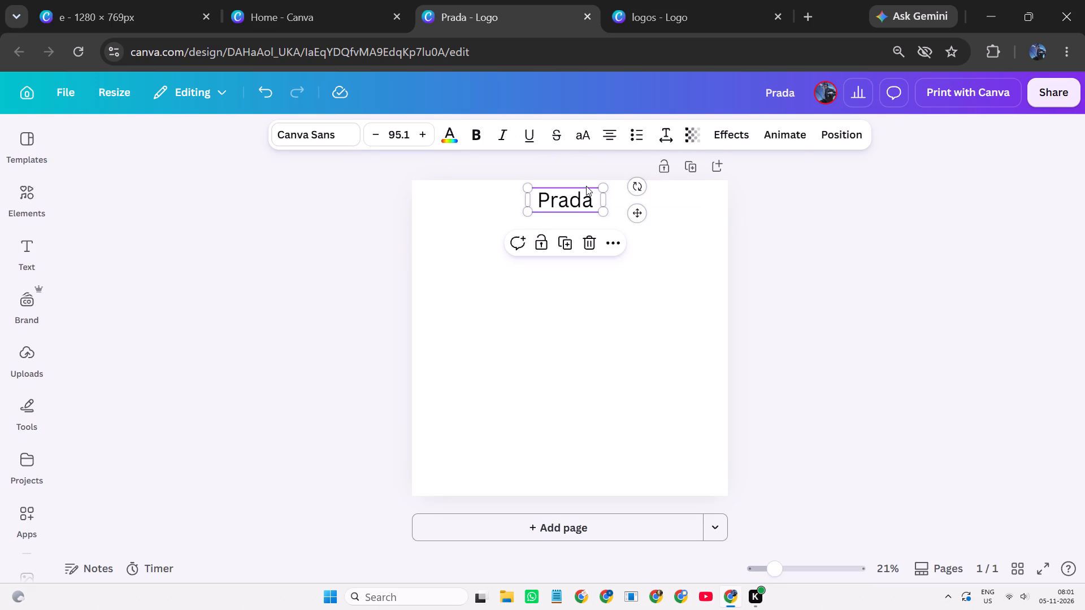
Add a heading text box below the Prada text and replace its placeholder wording with the letter p.
click(35, 260)
click(133, 378)
click(298, 386)
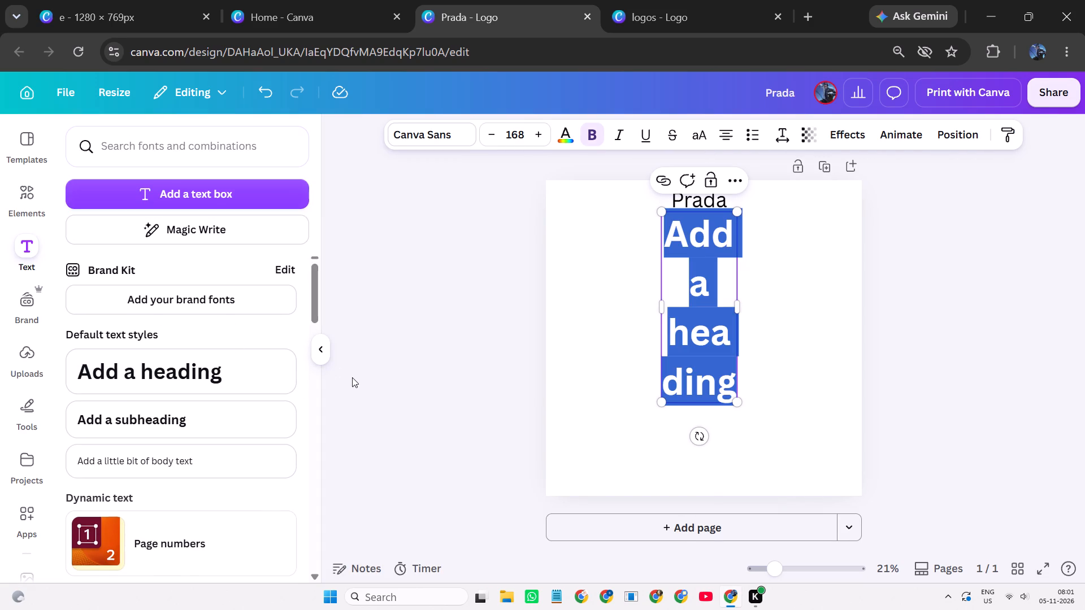
click(326, 353)
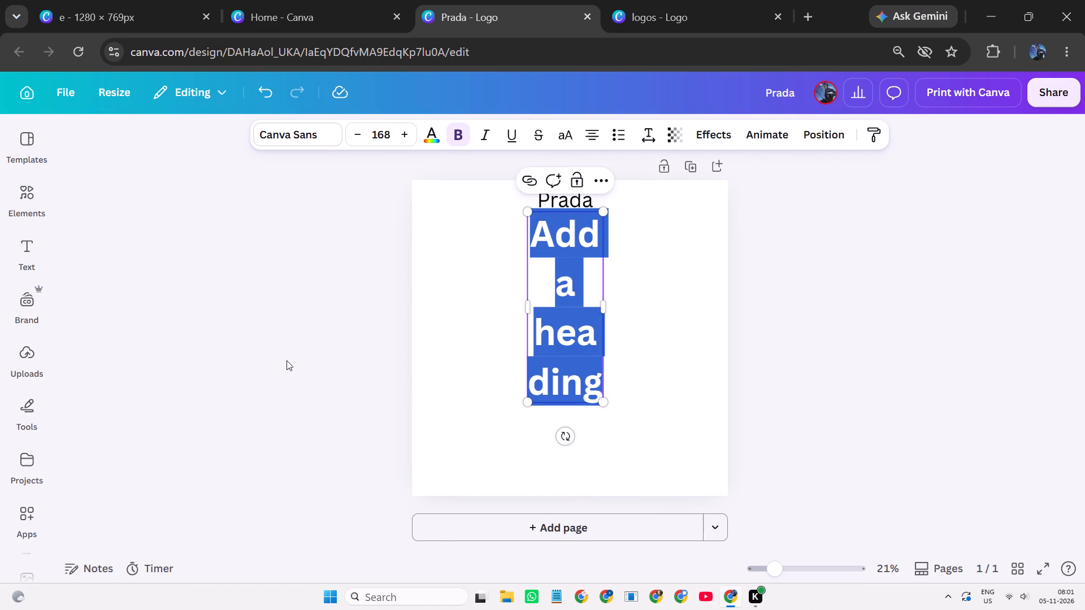
key(p)
key(p)
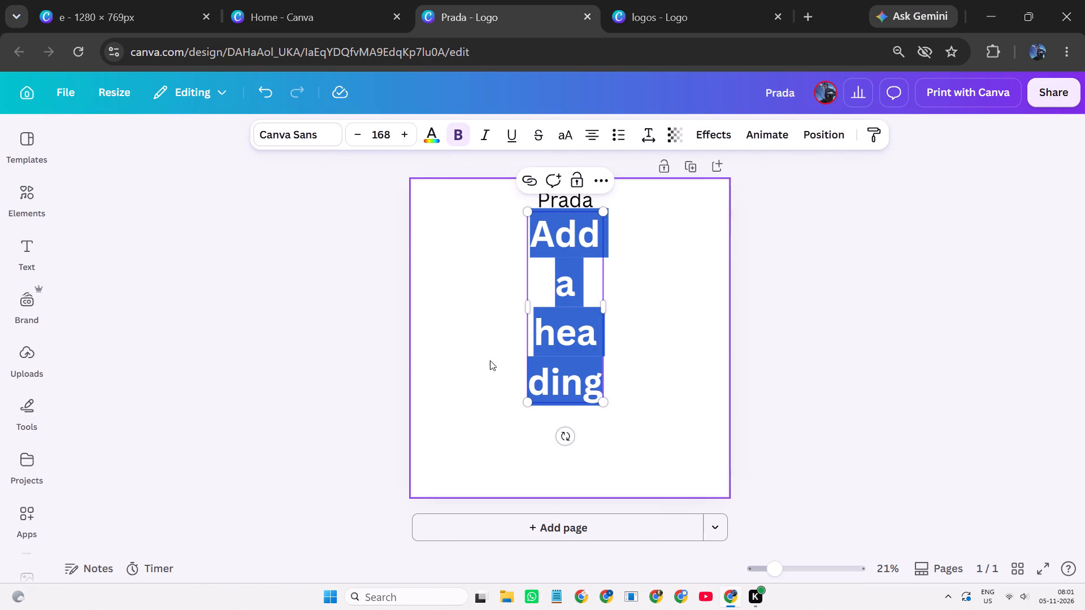
key(p)
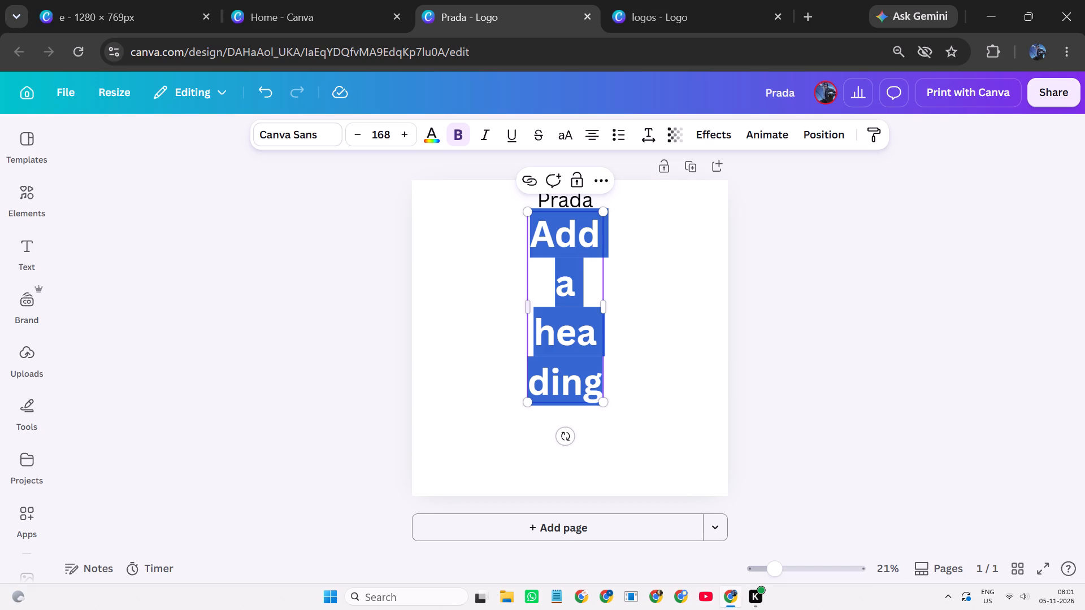
click(539, 365)
key(p)
click(541, 365)
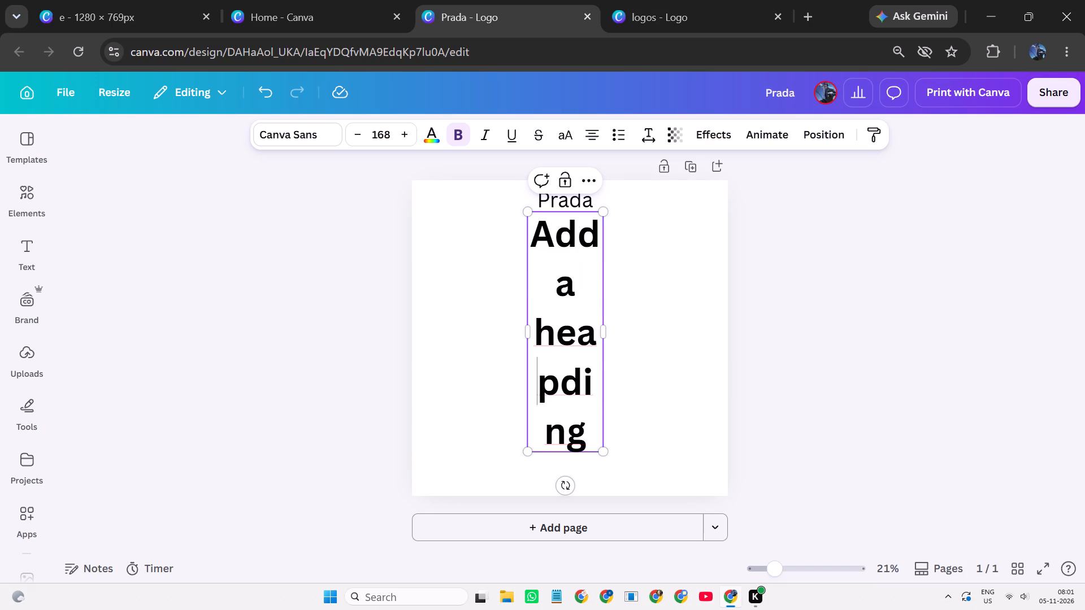
double_click(541, 367)
key(p)
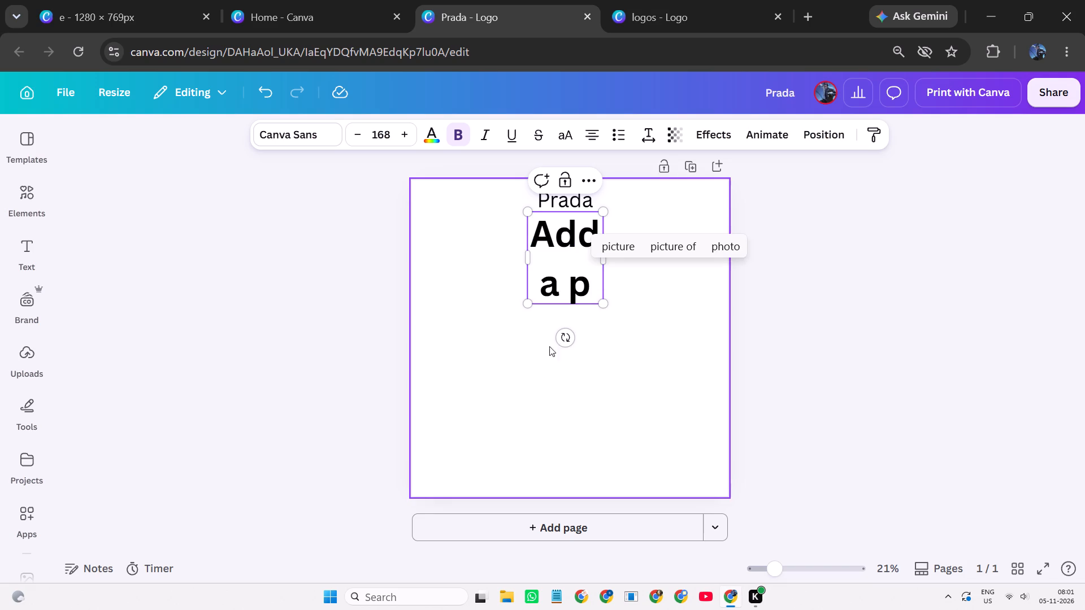
double_click(548, 277)
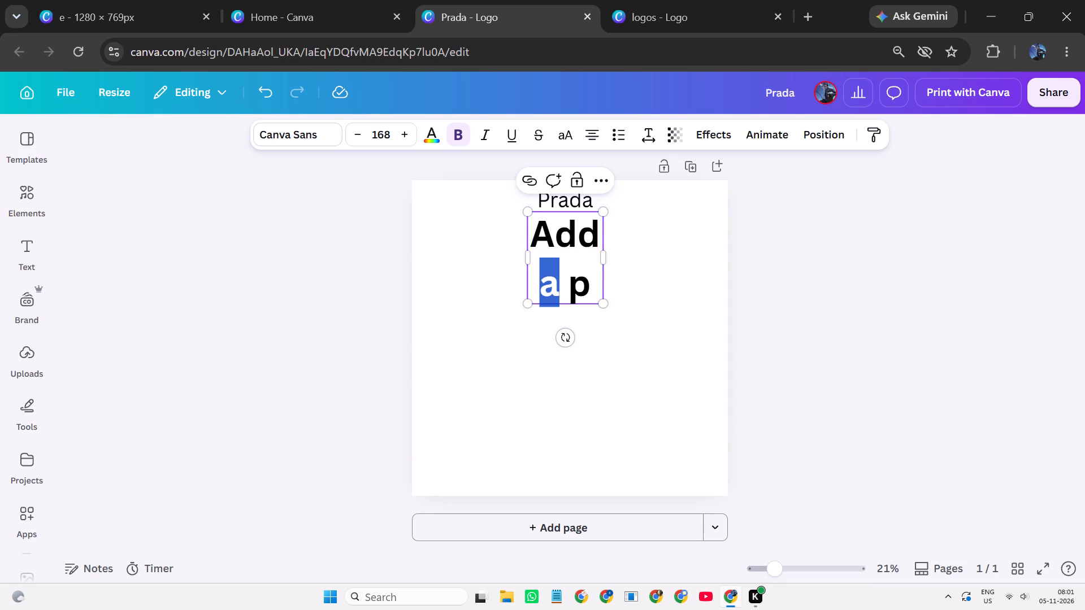
triple_click(563, 269)
key(p)
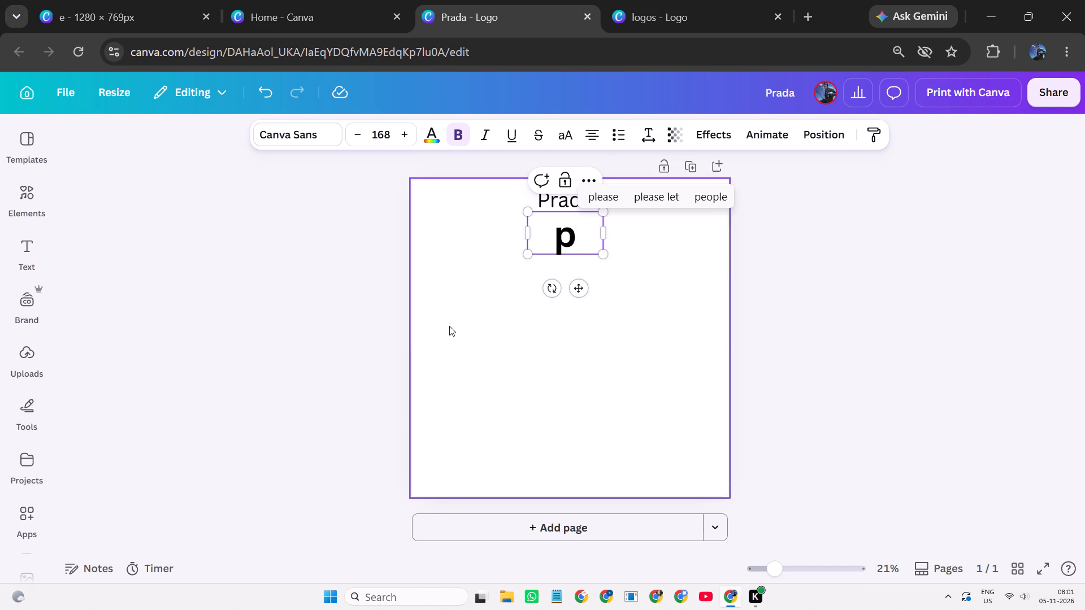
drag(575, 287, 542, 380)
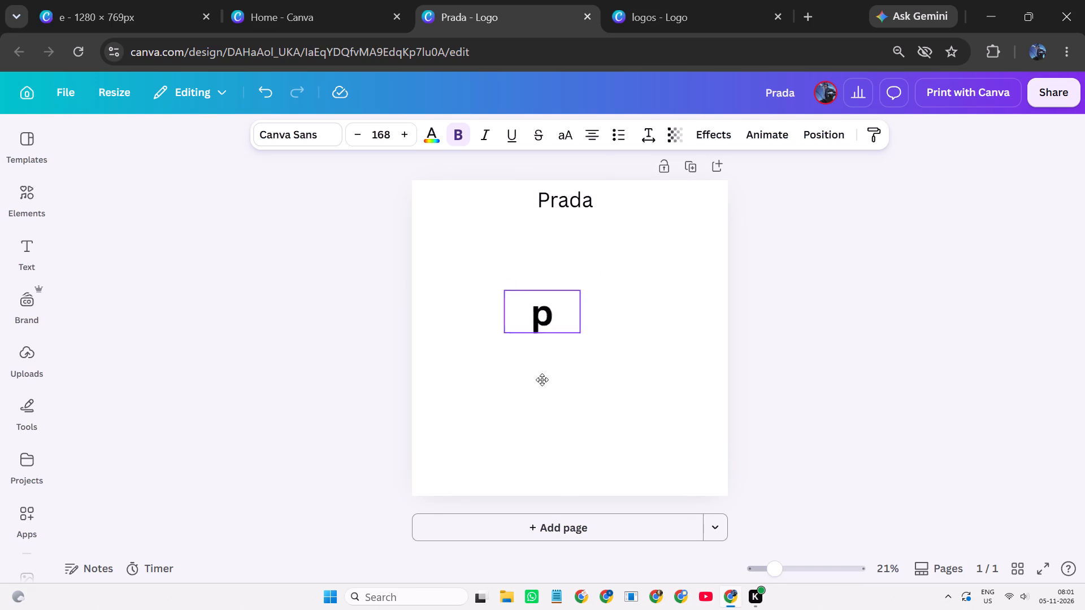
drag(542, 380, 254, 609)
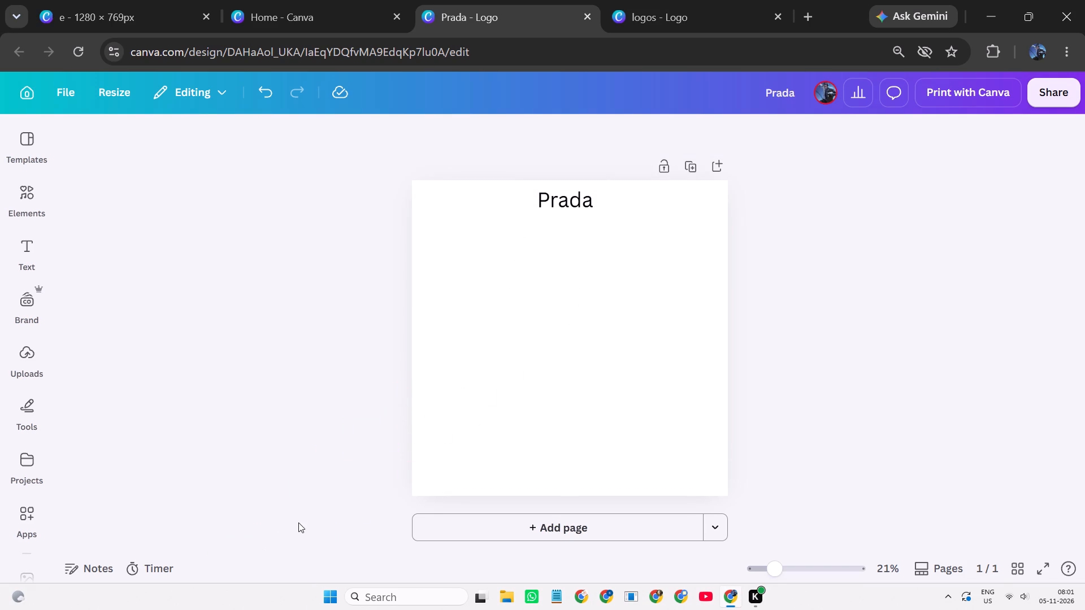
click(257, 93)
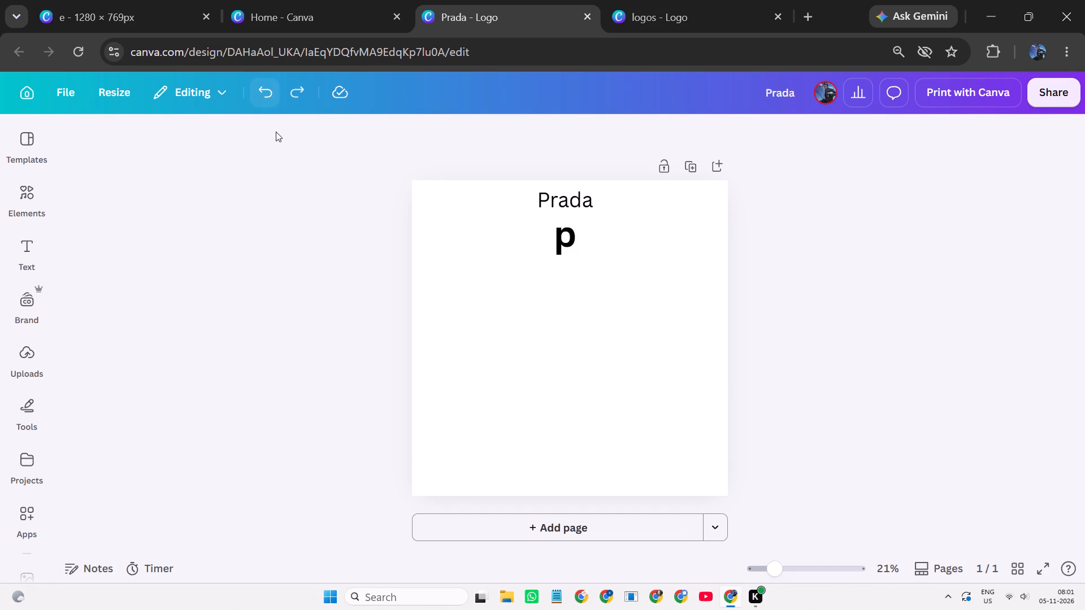
Move the letter p to the page's horizontal centre, slightly below the middle.
drag(563, 237, 568, 358)
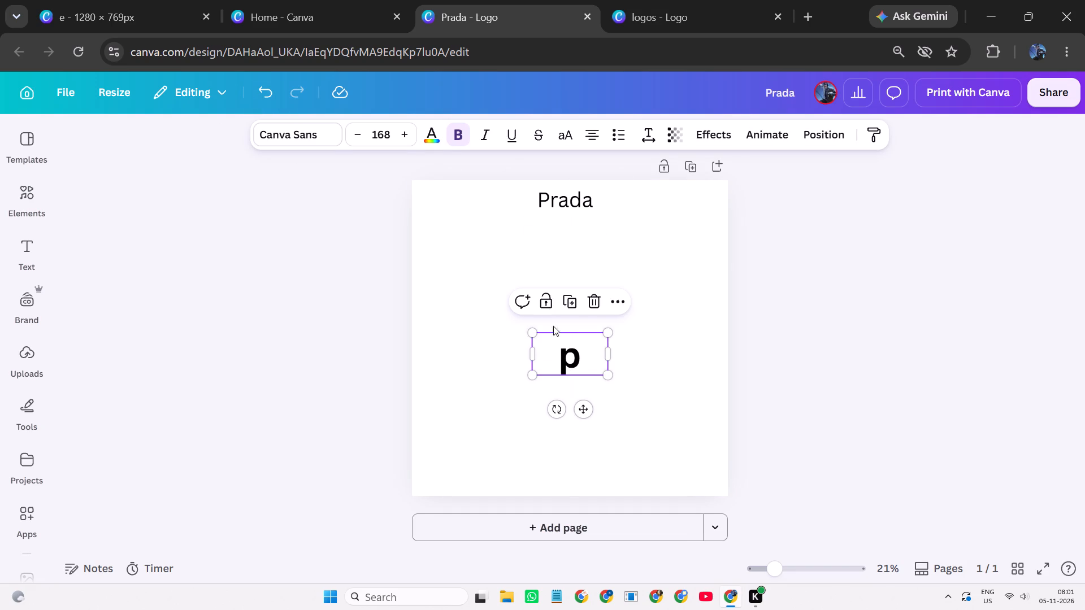
Close the Canva home page and the finished e design, and return to the Prada design.
click(745, 10)
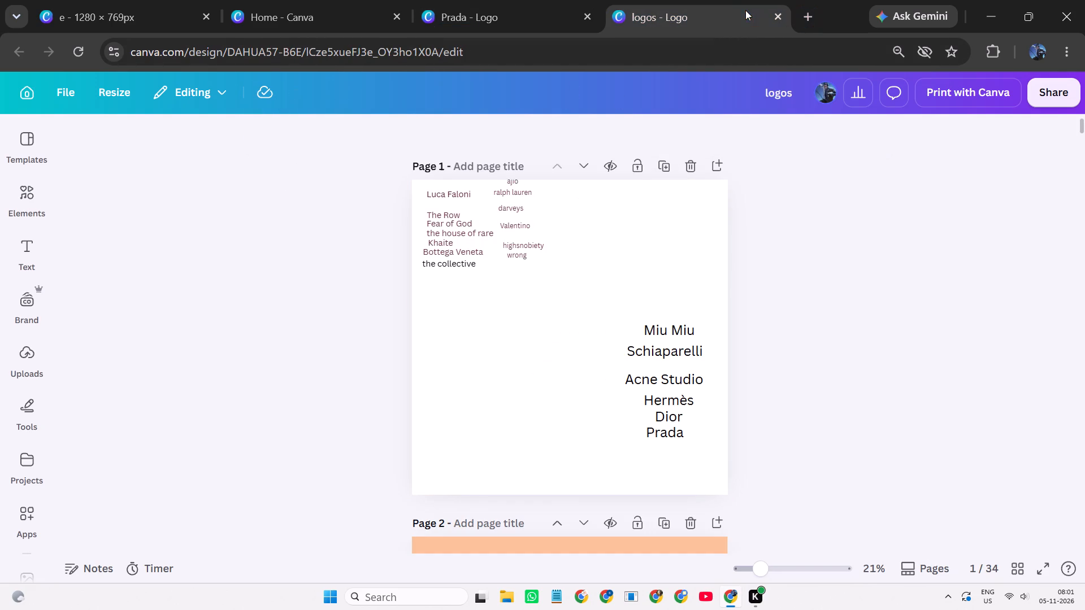
click(378, 20)
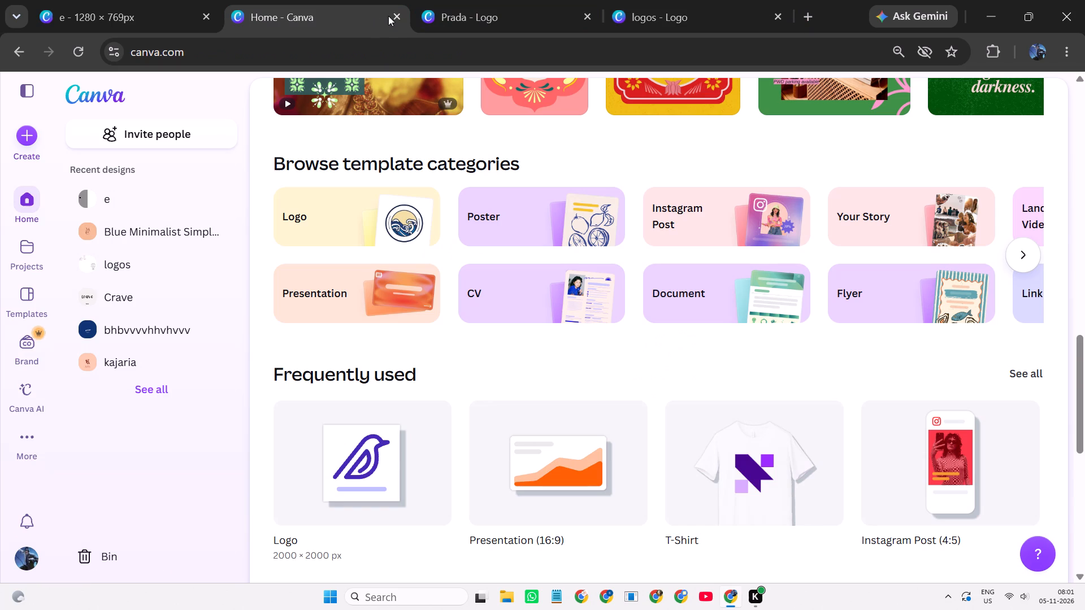
click(395, 16)
click(141, 20)
click(202, 11)
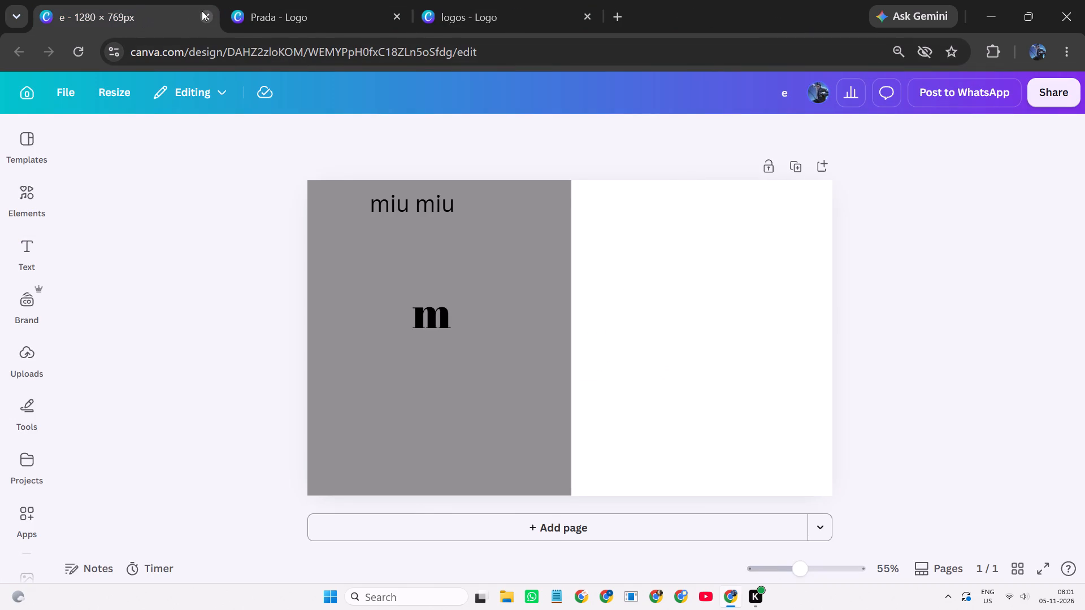
click(154, 7)
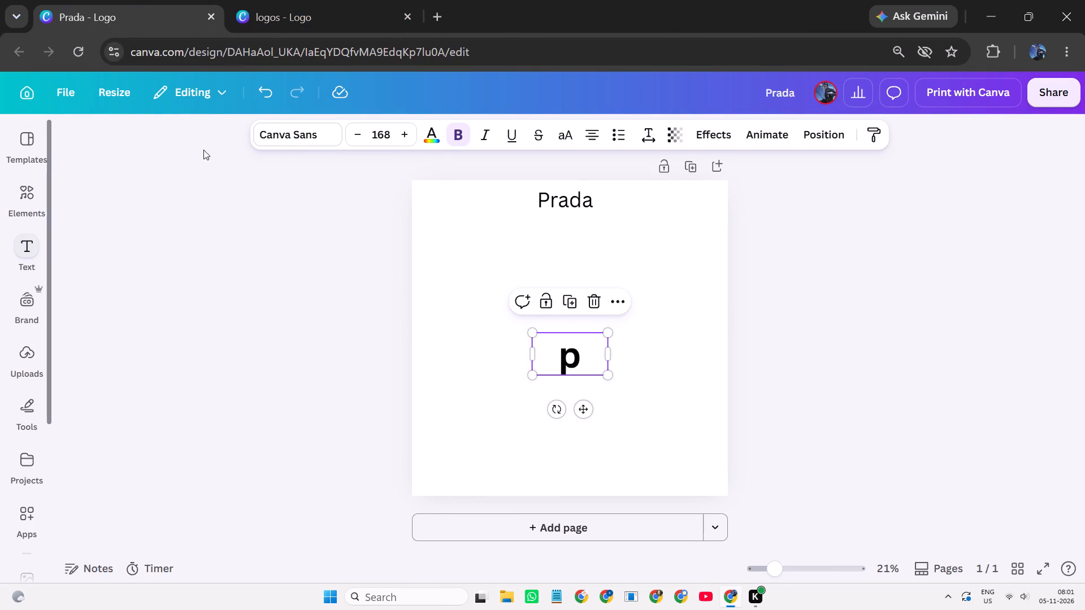
Set the letter p's font to Cinzel Decorative from the starred fonts.
click(285, 146)
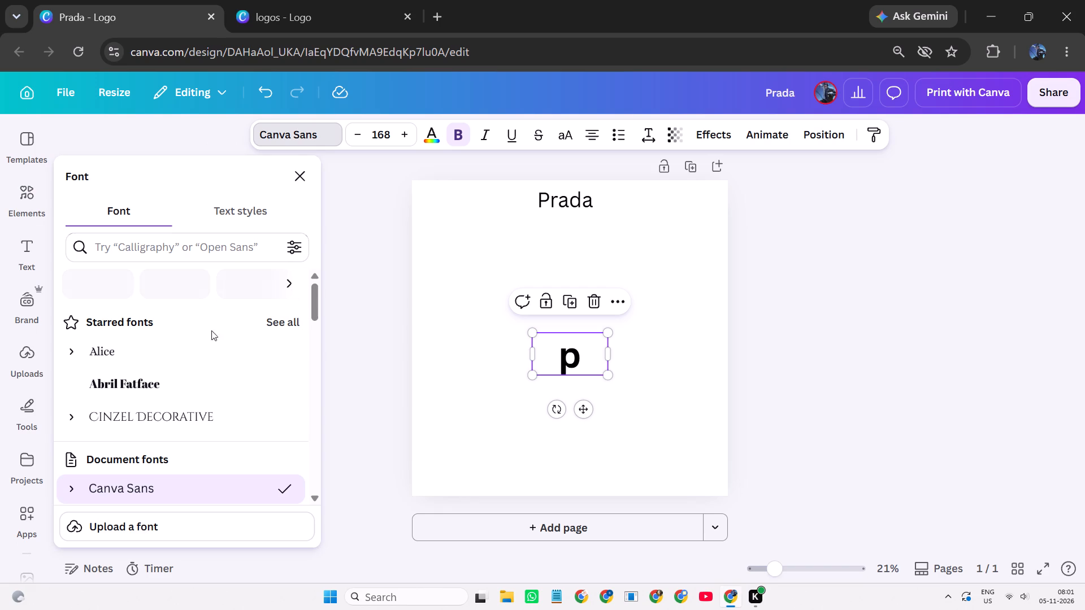
click(160, 429)
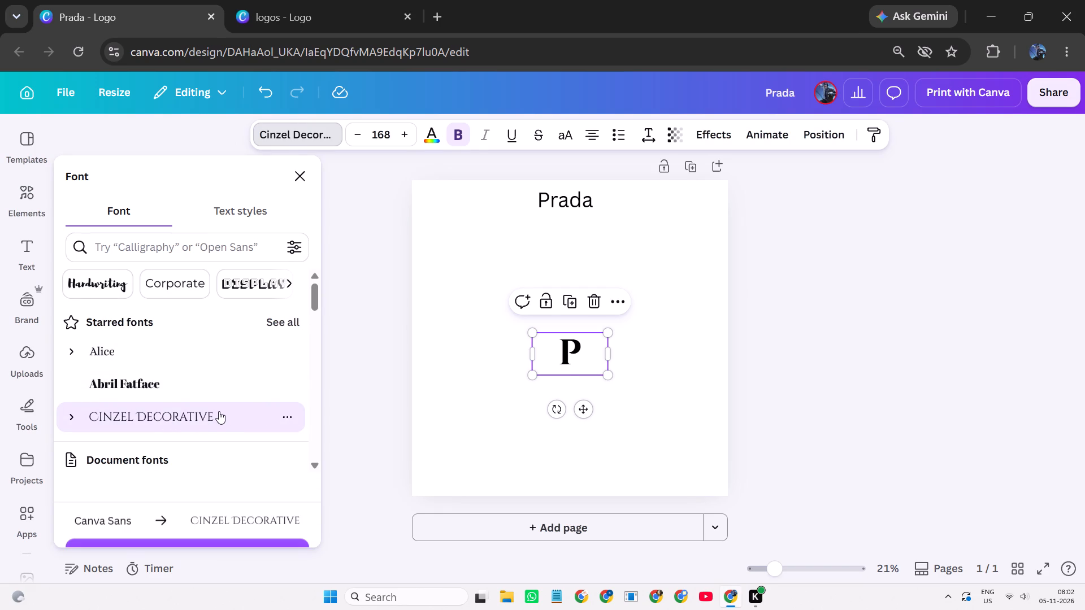
scroll(218, 430, down, 2)
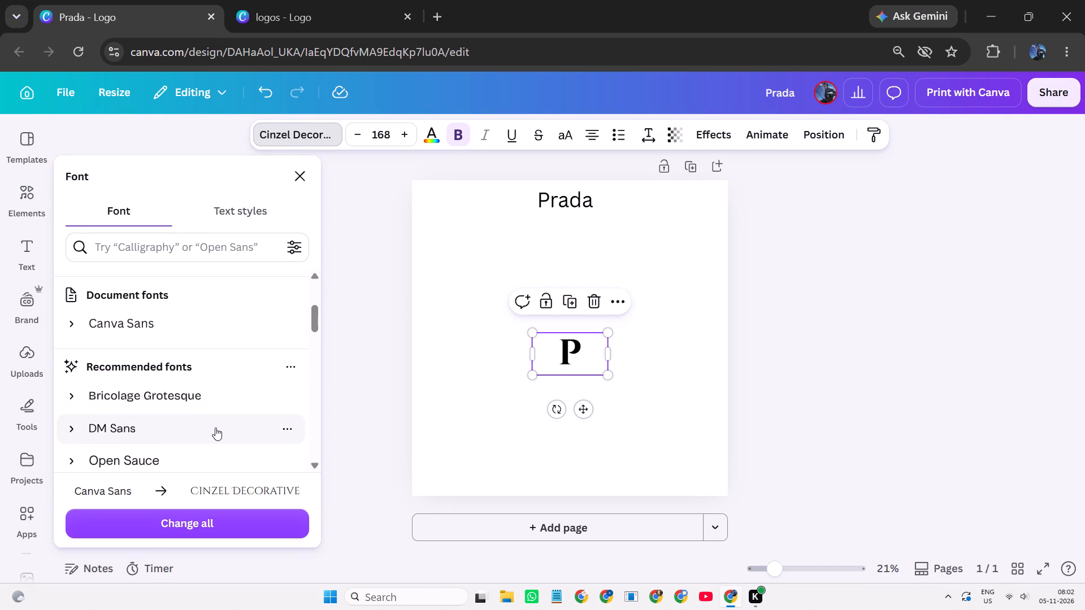
scroll(215, 428, up, 1)
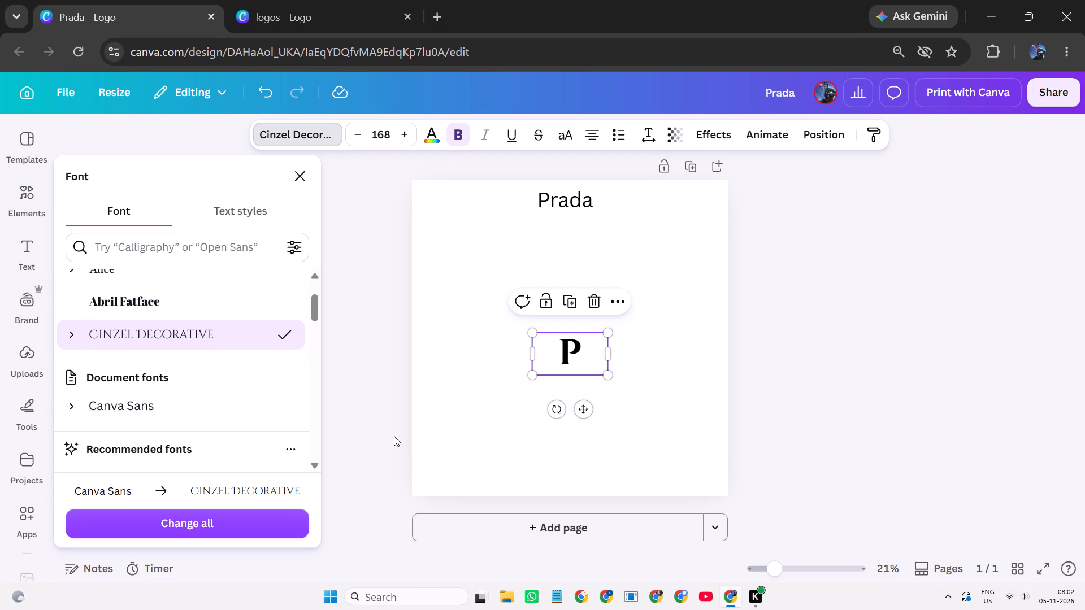